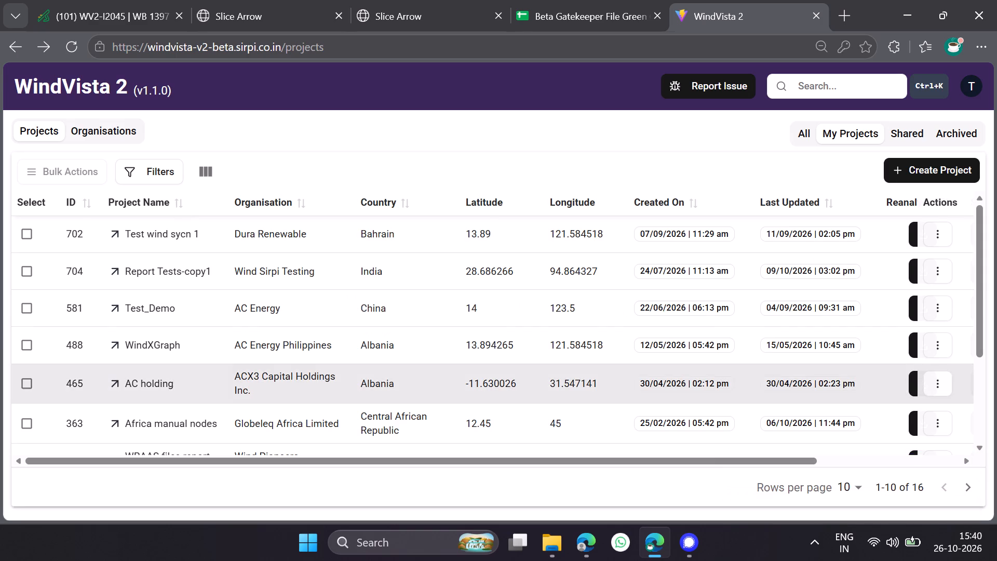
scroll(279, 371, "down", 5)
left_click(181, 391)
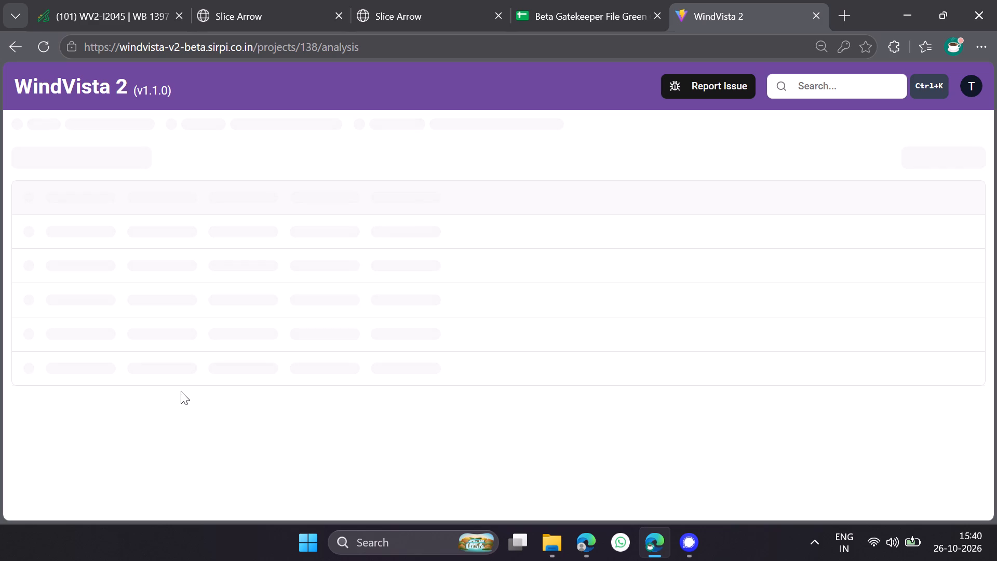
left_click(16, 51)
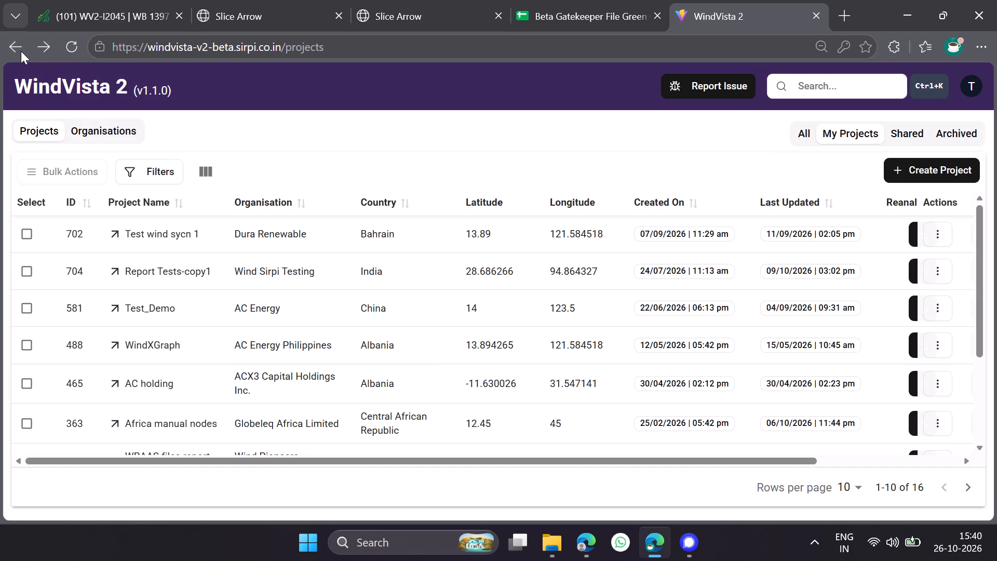
Reload the projects list and open the Consistency Check Project with ID 138.
left_click(71, 39)
scroll(230, 124, "down", 4)
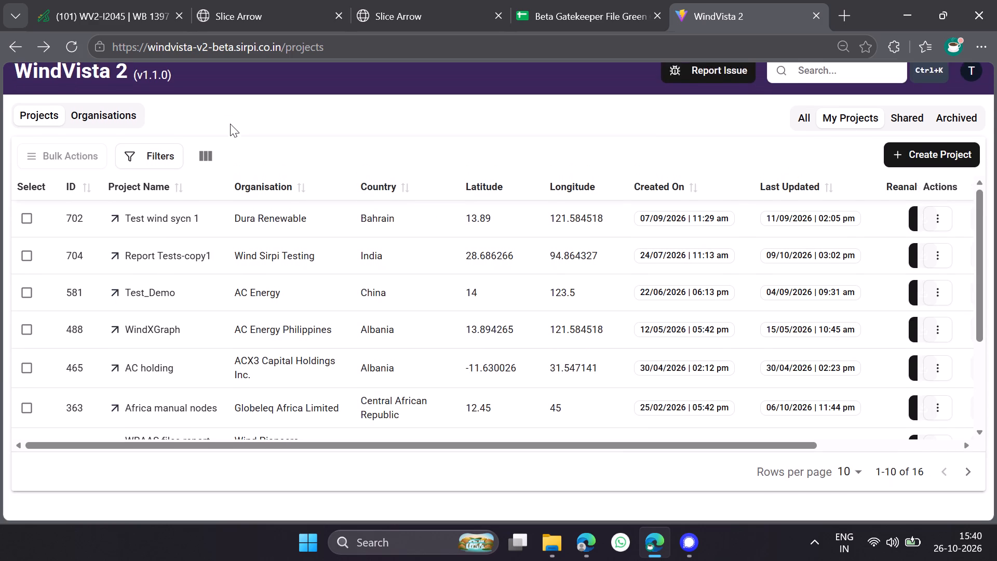
scroll(248, 291, "down", 6)
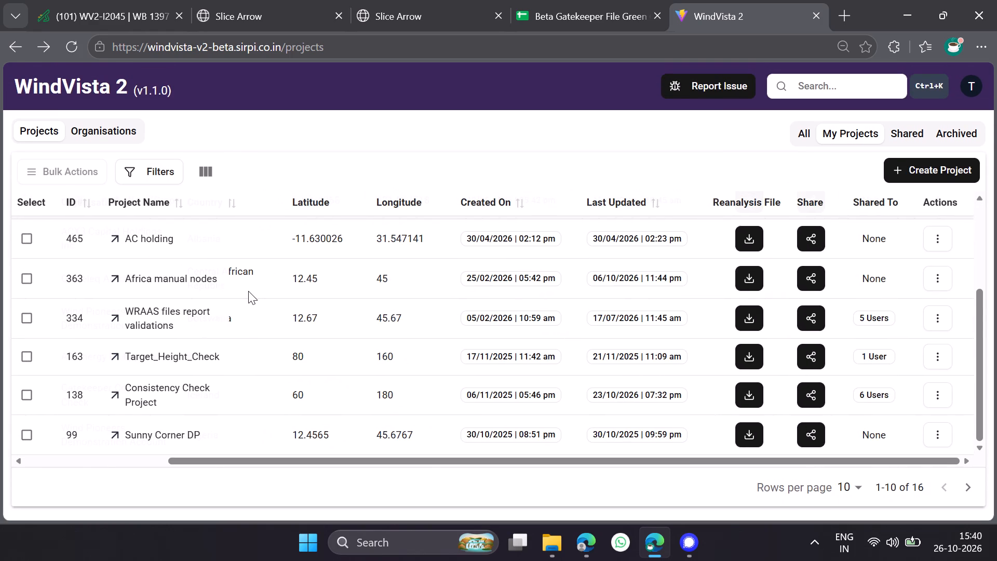
scroll(248, 291, "right", 3)
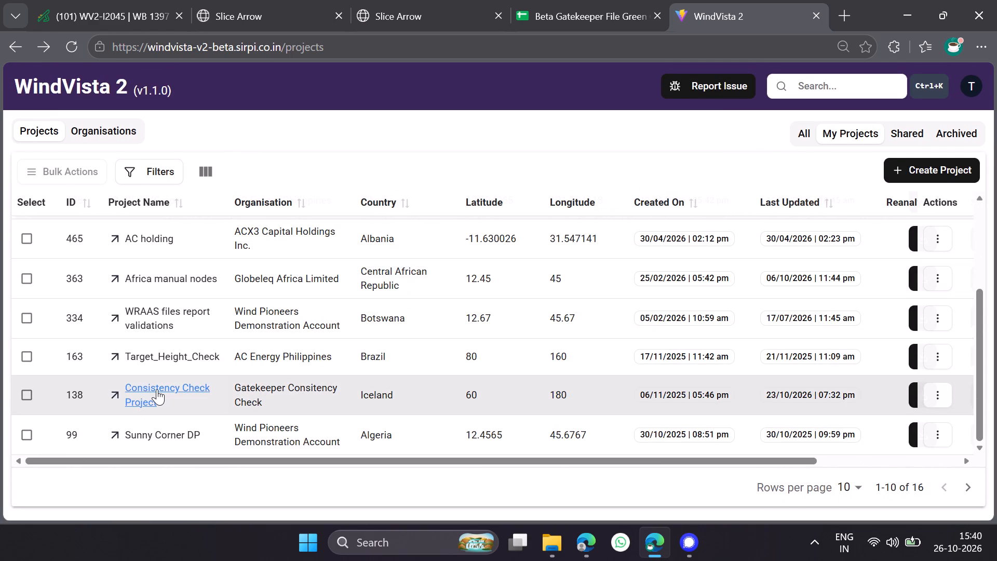
left_click(157, 389)
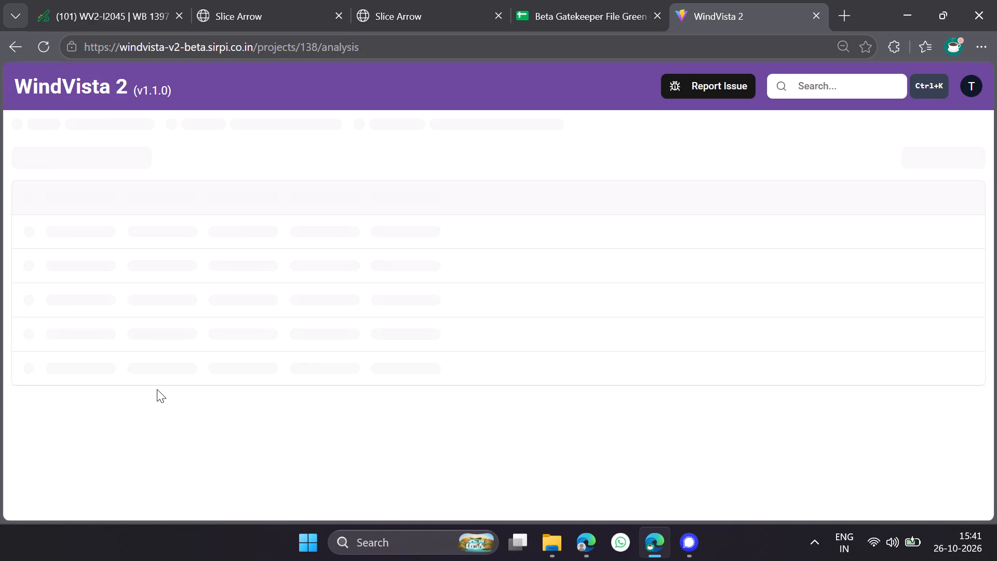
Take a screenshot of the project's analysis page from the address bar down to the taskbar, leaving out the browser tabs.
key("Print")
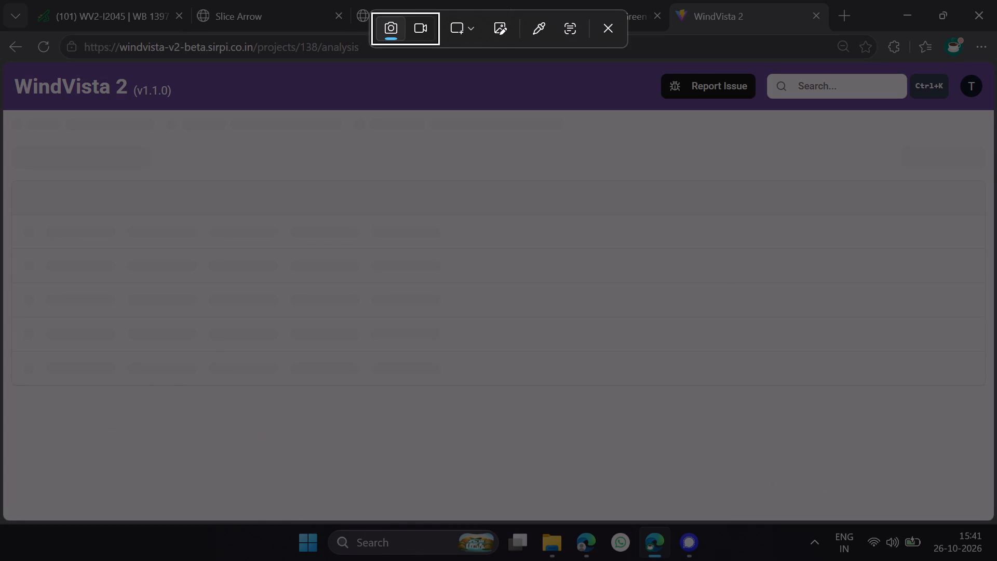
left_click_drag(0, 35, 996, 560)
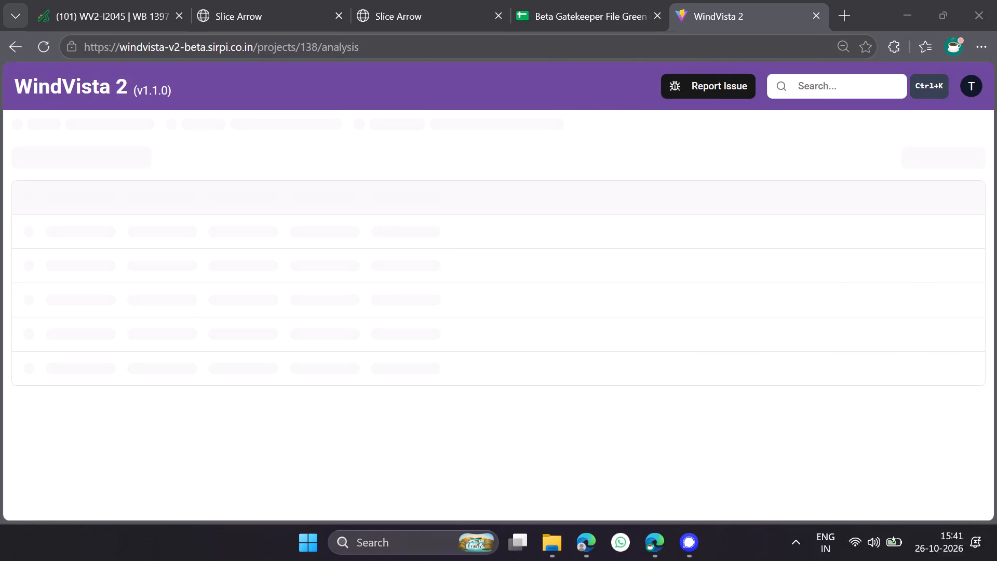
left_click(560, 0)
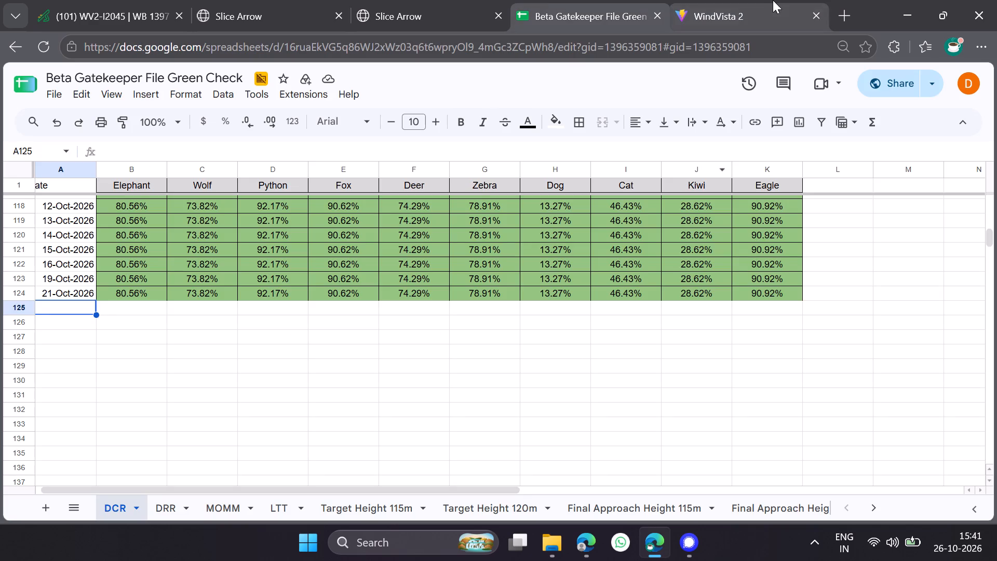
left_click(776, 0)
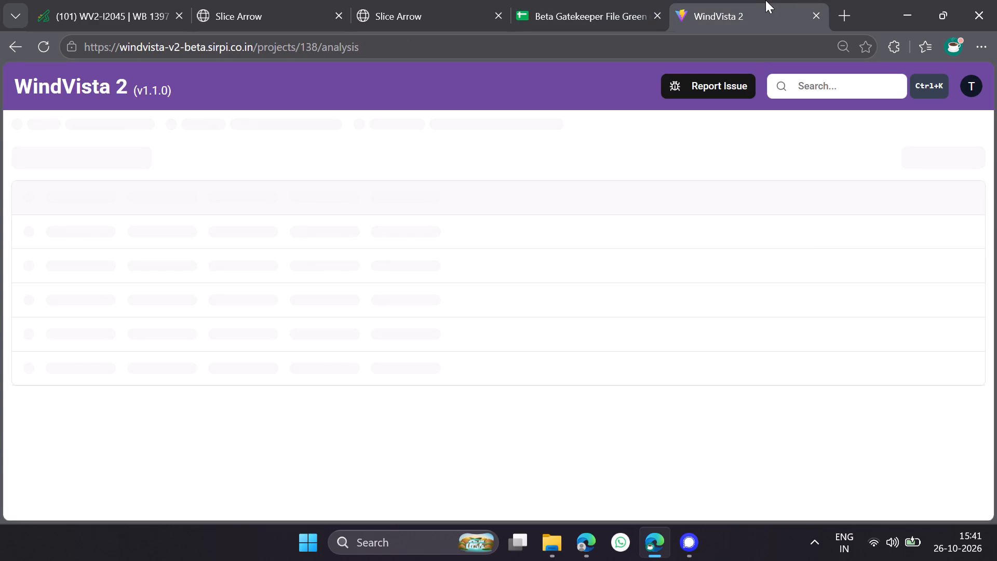
Take a screenshot of the whole screen showing the project's analysis page, including the browser tabs and taskbar.
key("Print")
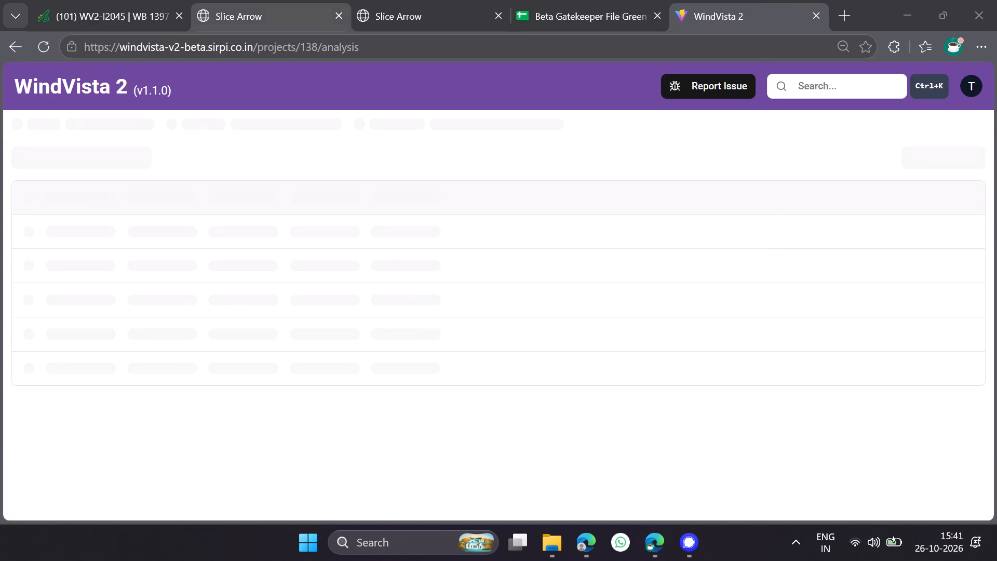
left_click_drag(0, 0, 996, 560)
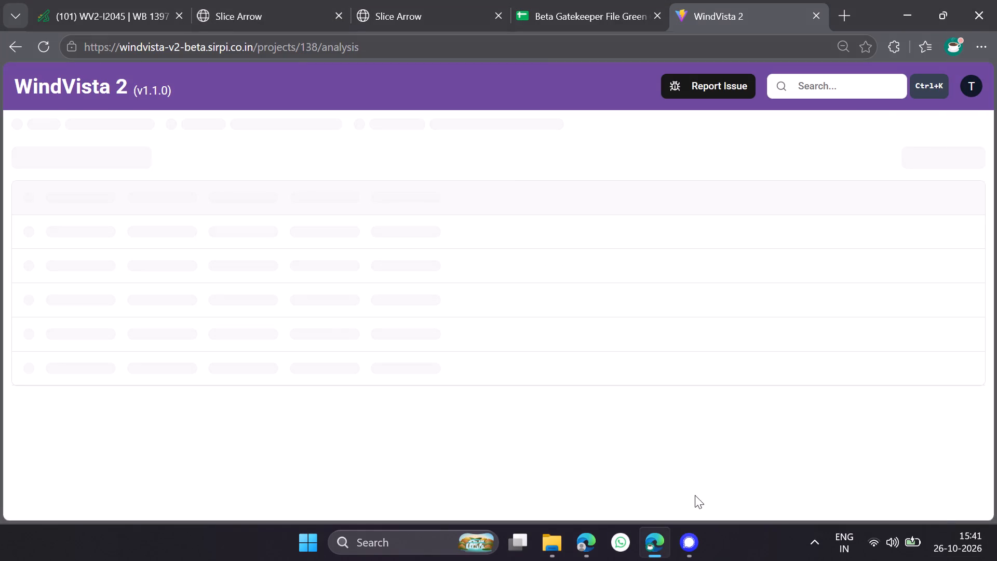
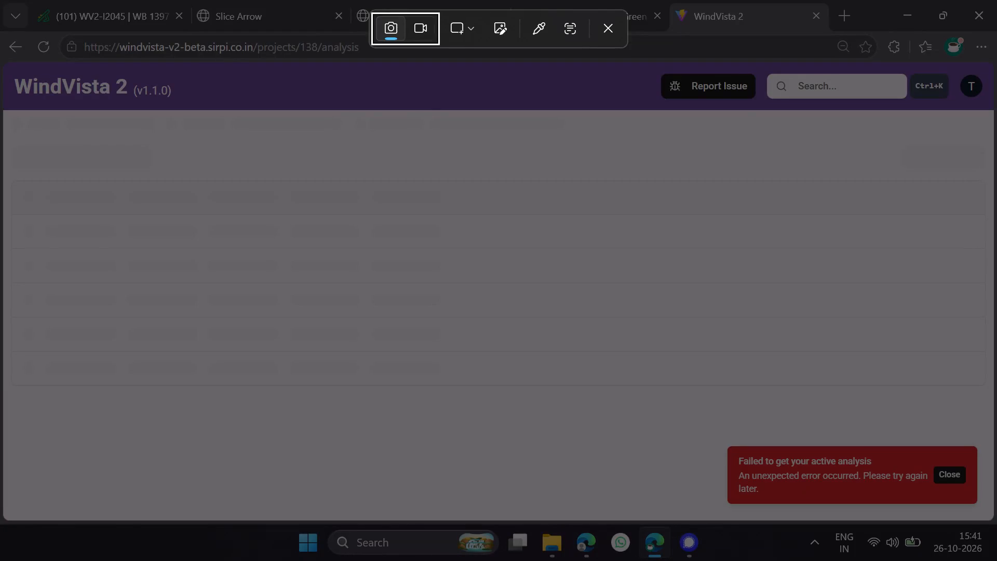
Take a full-screen screenshot of project 138's analysis page with its error notification, including the browser tabs and taskbar.
left_click_drag(0, 0, 964, 560)
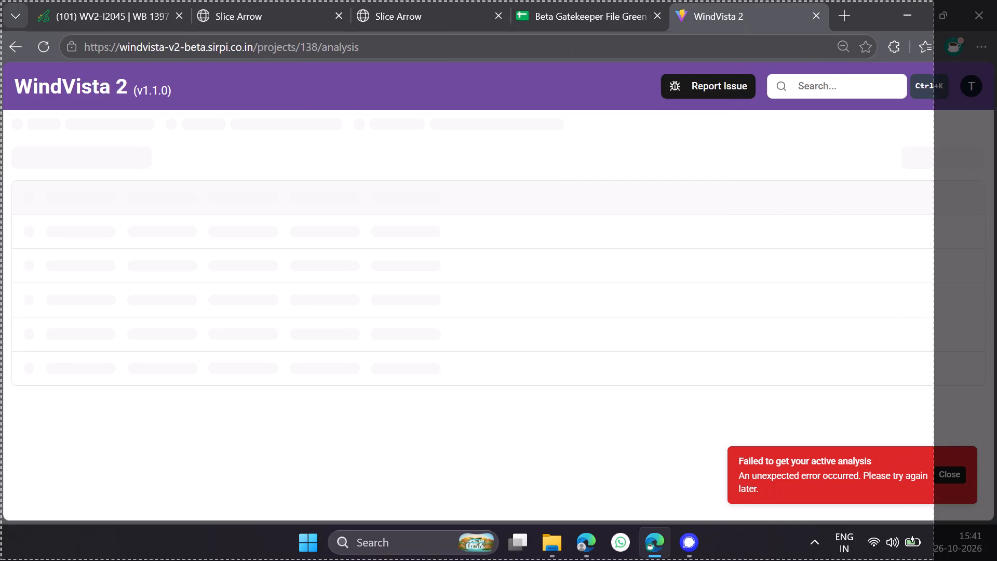
left_click_drag(964, 560, 996, 560)
Return to the projects list and open the project Test wind sycn 1 with ID 702.
left_click(6, 52)
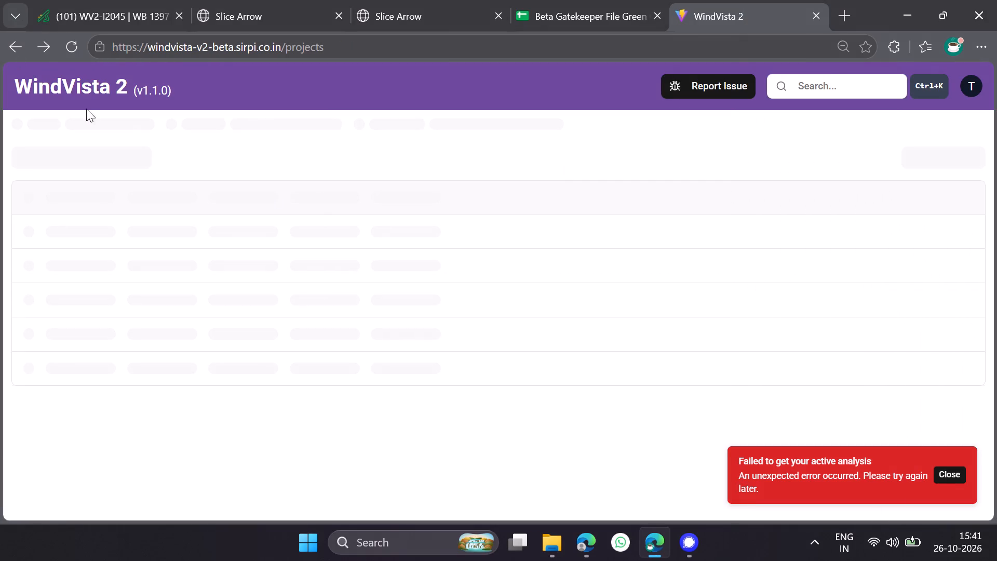
left_click(161, 226)
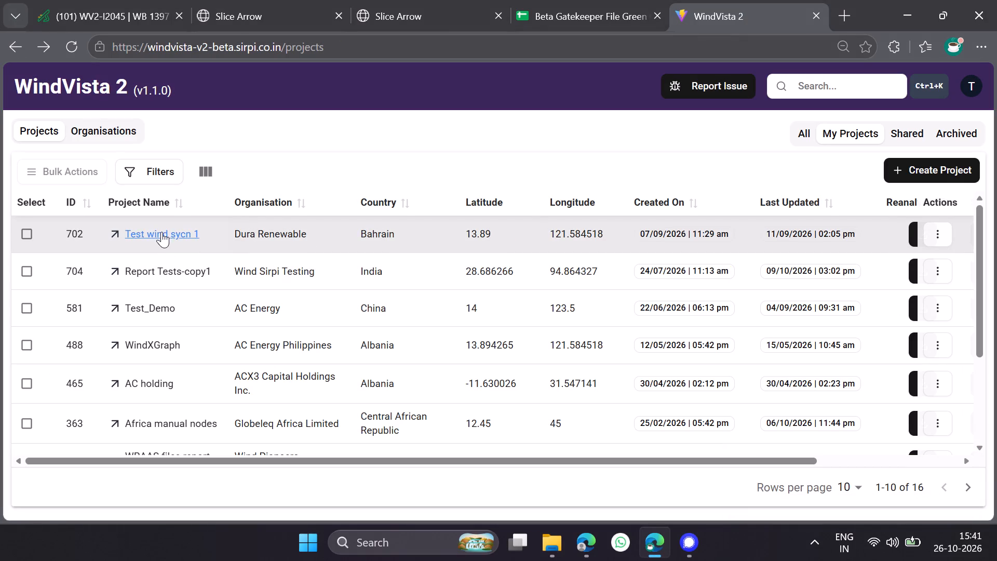
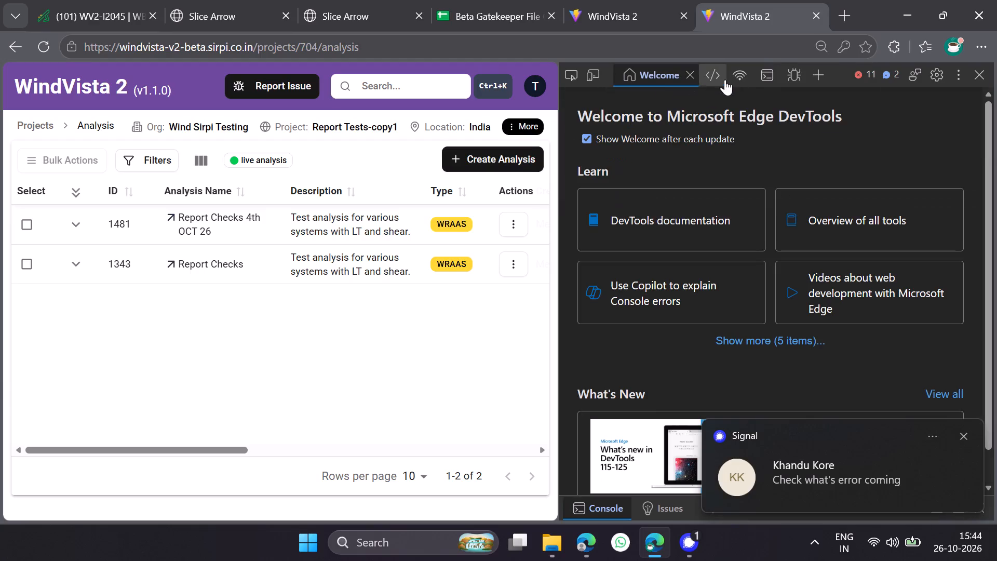
Open the Network tool in DevTools and hard-reload the Report Tests-copy1 analysis page to record its requests.
left_click(740, 86)
left_click(743, 80)
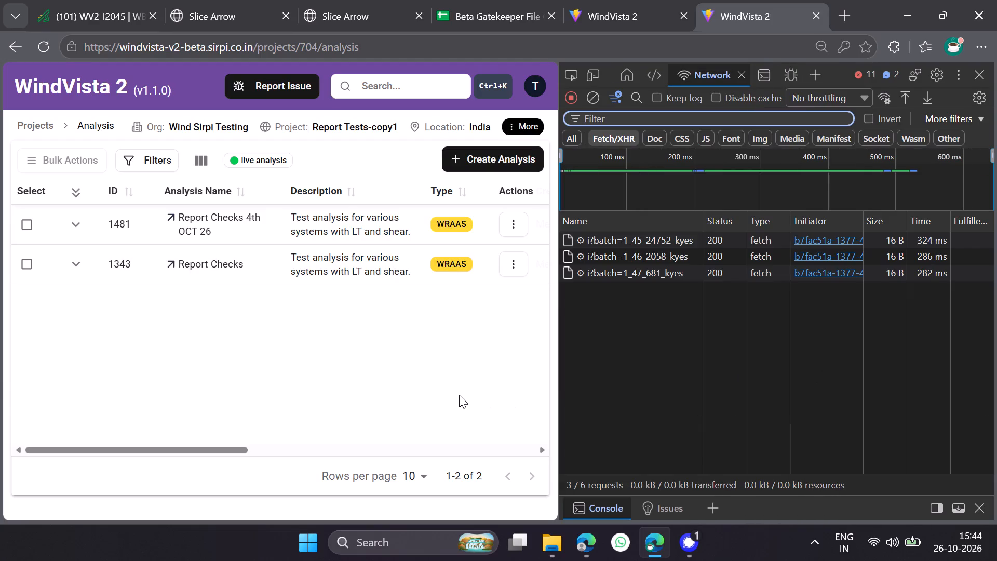
key("ctrl+shift+r")
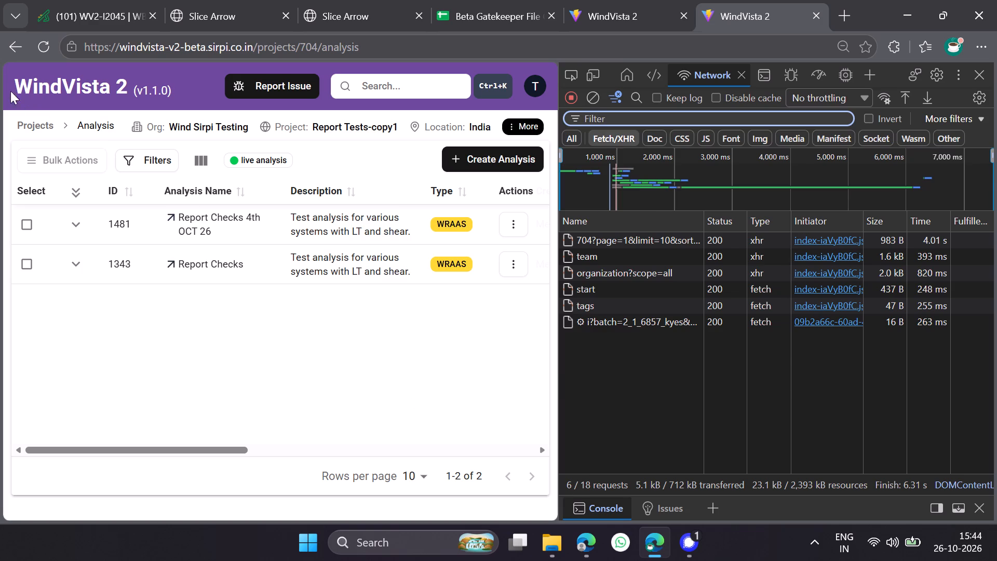
Go back from the Report Tests-copy1 analysis page to the projects list.
left_click(3, 41)
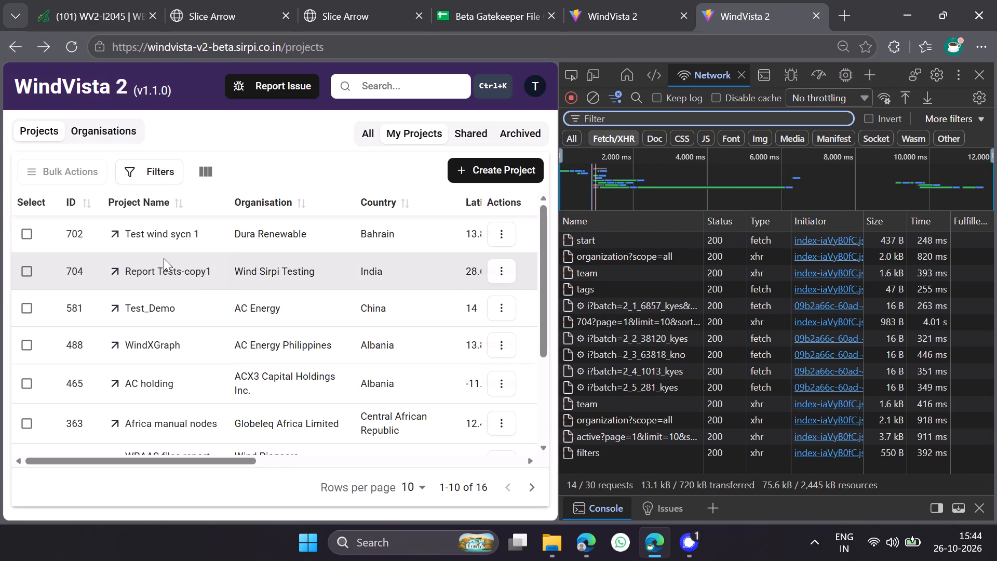
Open the analysis page of project 138 from the projects list and check its requests in the network log.
scroll(157, 356, "down", 4)
left_click(140, 395)
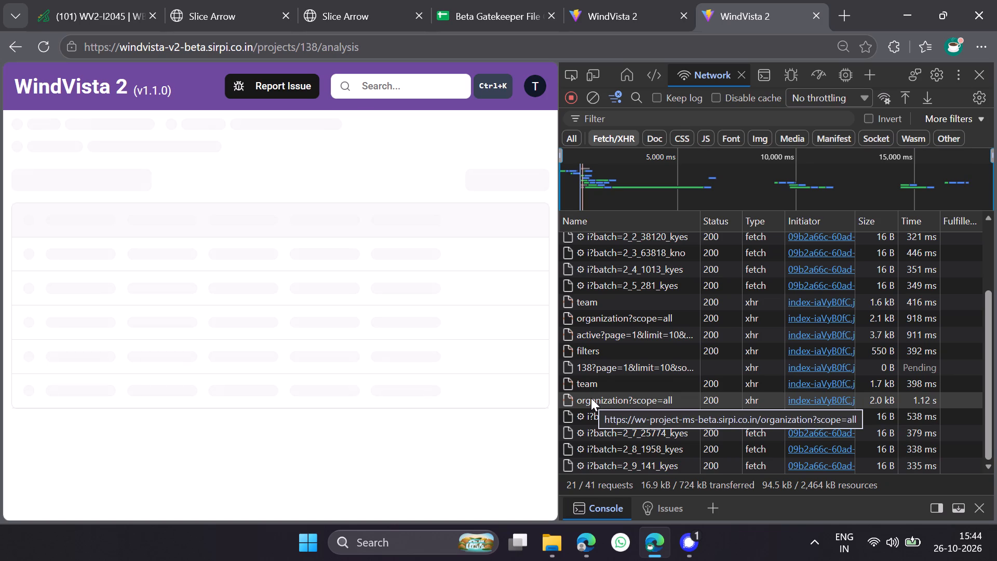
scroll(591, 398, "down", 5)
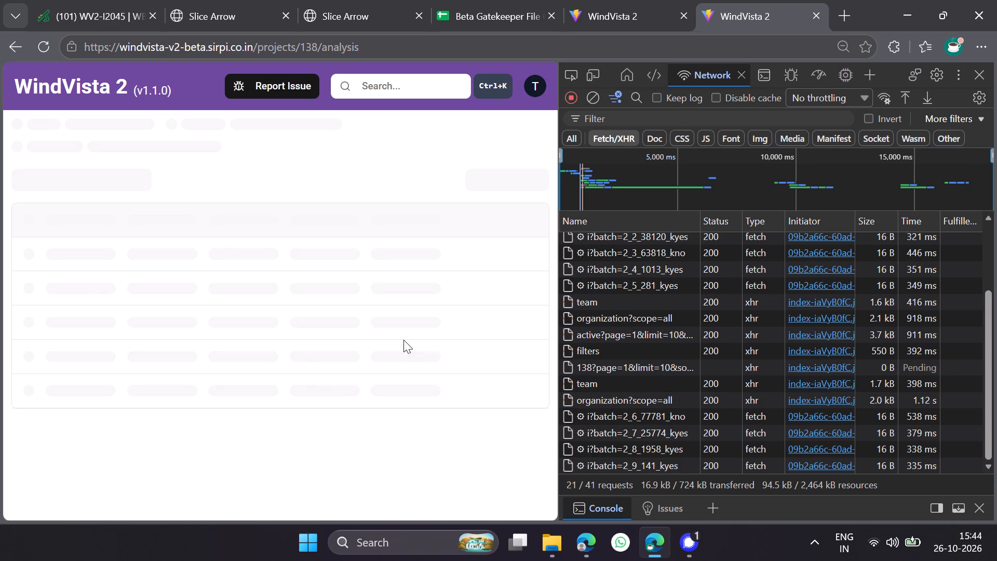
scroll(799, 344, "down", 4)
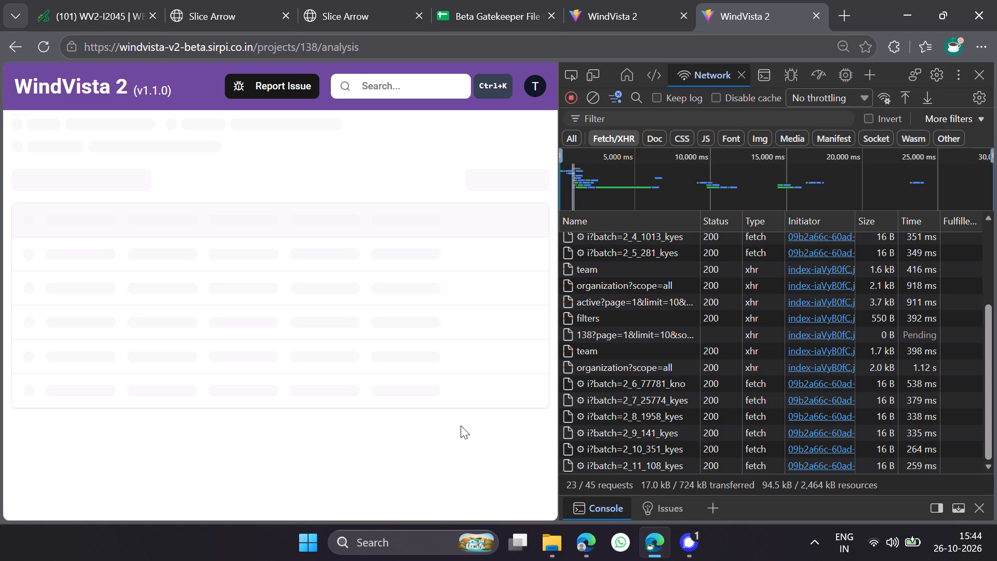
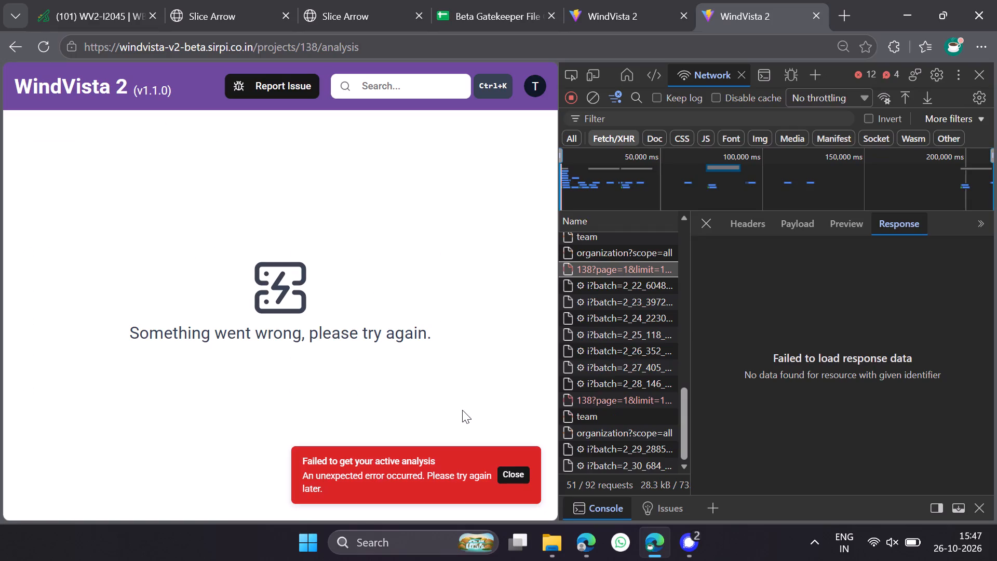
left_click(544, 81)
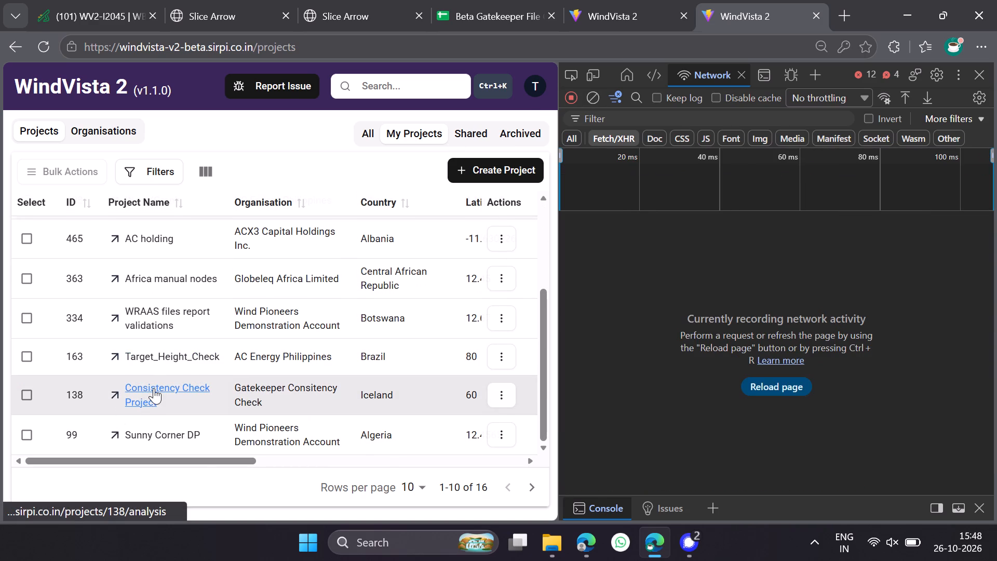
Open Consistency Check Project (ID 138), reopen it from the projects list, and inspect the response of its first 138 request.
left_click(140, 388)
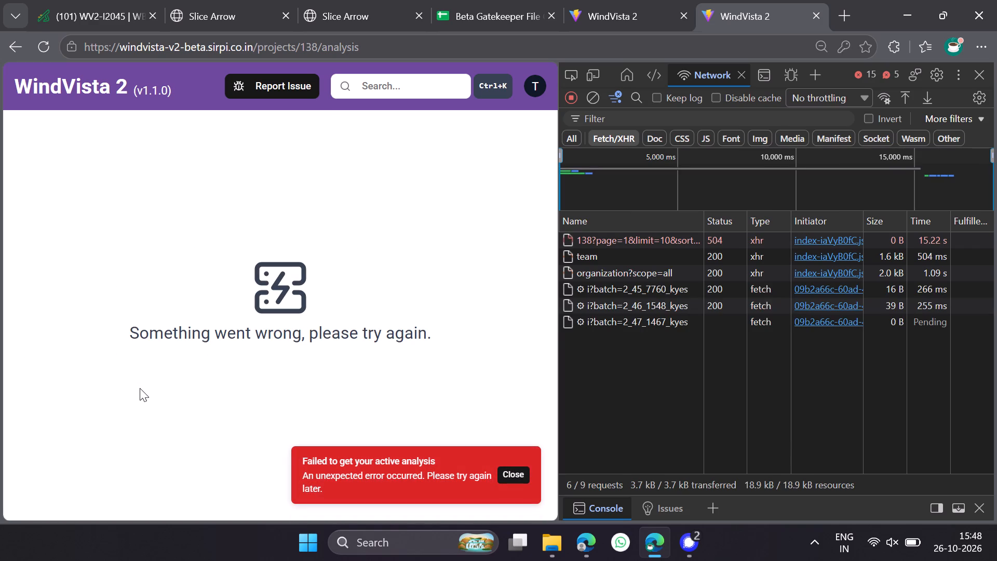
left_click(11, 41)
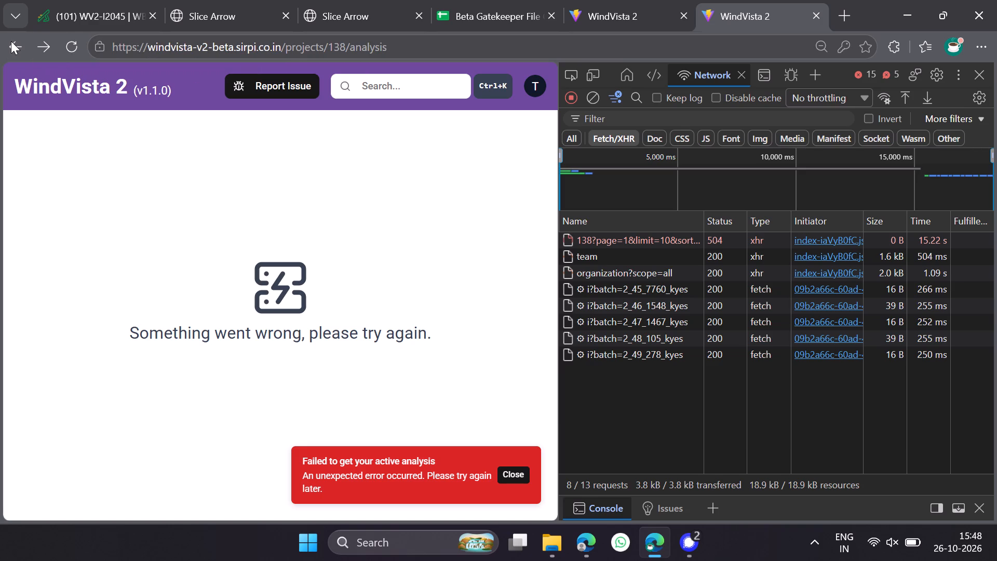
scroll(167, 419, "down", 2)
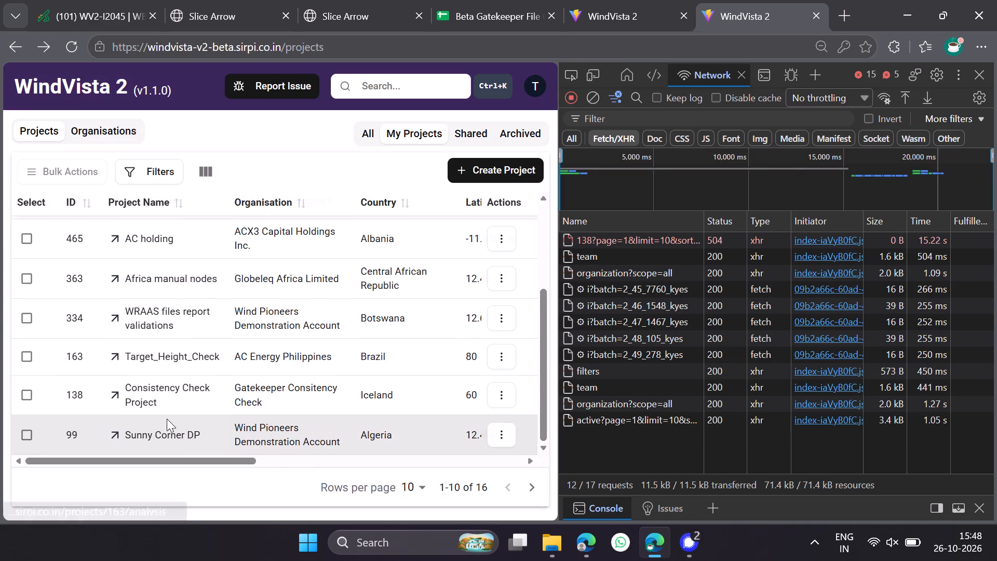
left_click(167, 390)
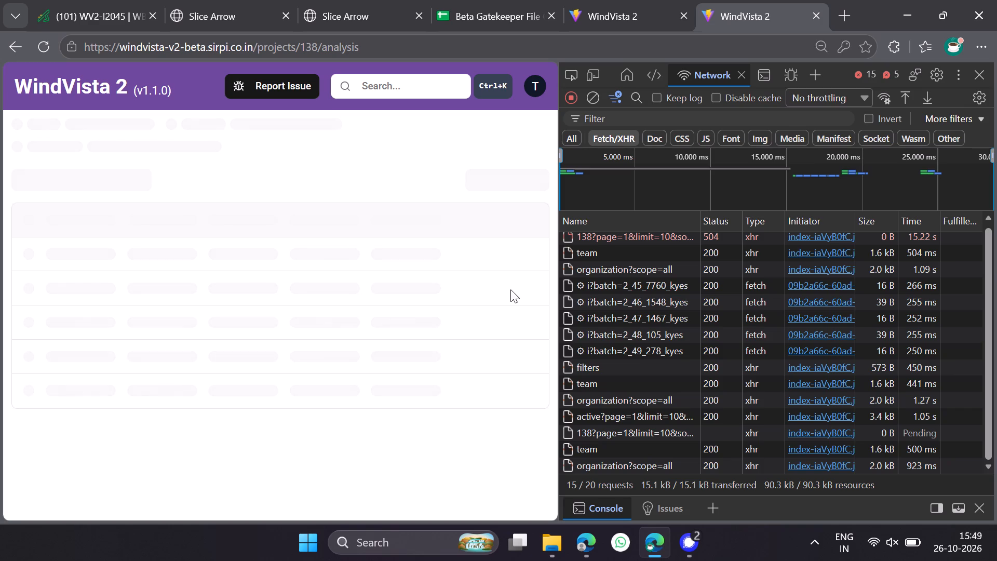
scroll(586, 292, "up", 2)
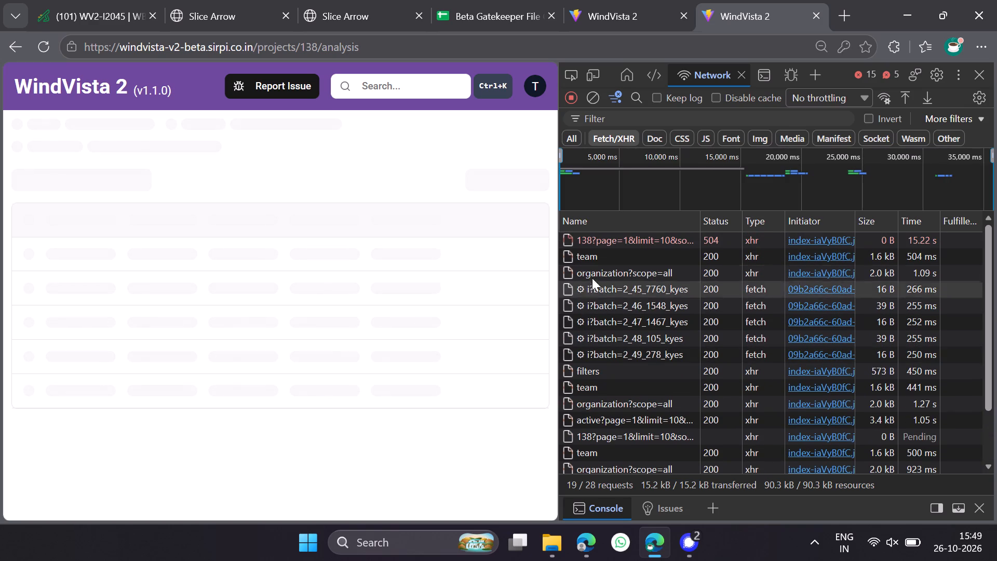
left_click(613, 243)
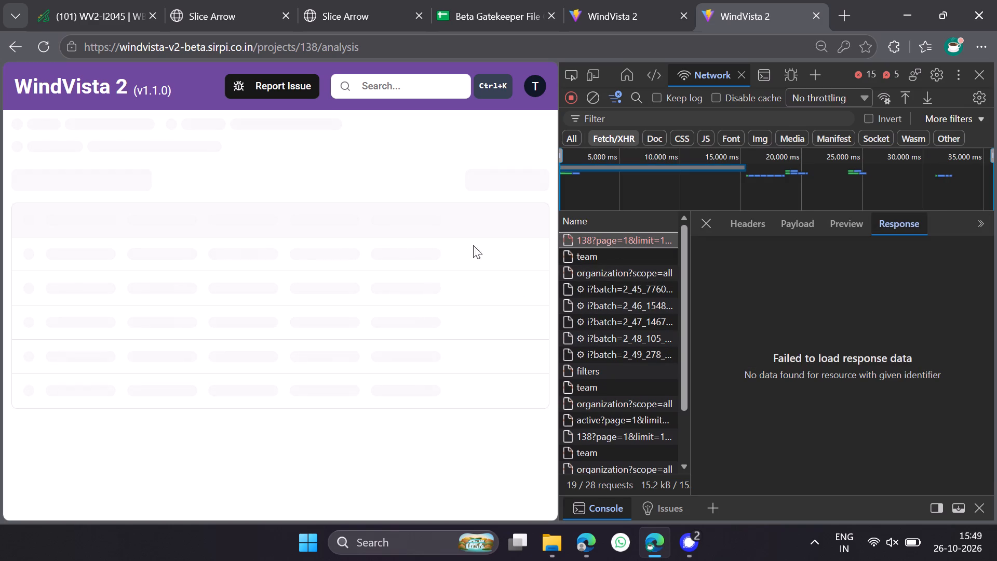
Reopen Consistency Check Project from the projects list and inspect the response of the second 138 request in the network log.
left_click(16, 49)
scroll(98, 310, "down", 2)
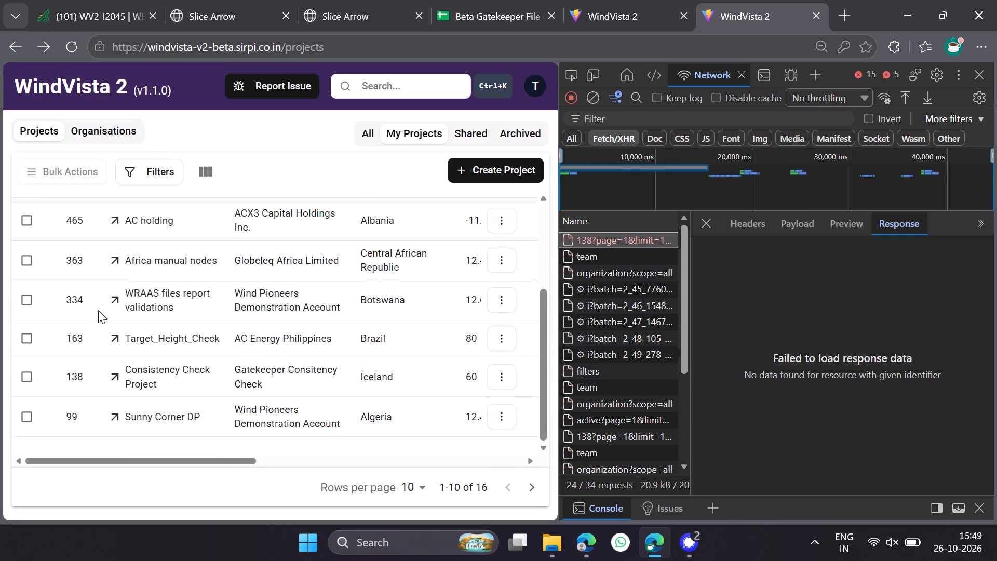
left_click(151, 394)
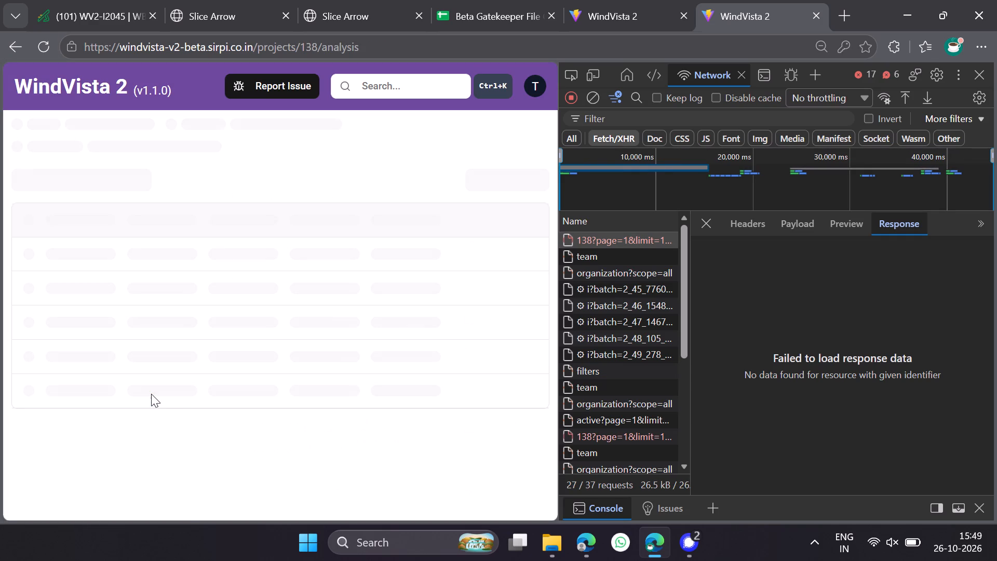
left_click(649, 432)
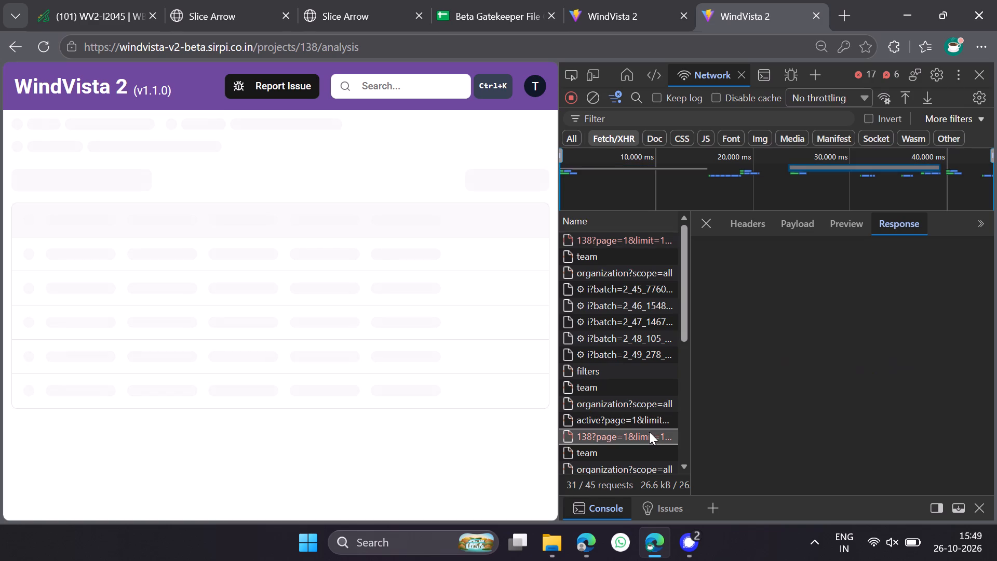
scroll(71, 262, "down", 2)
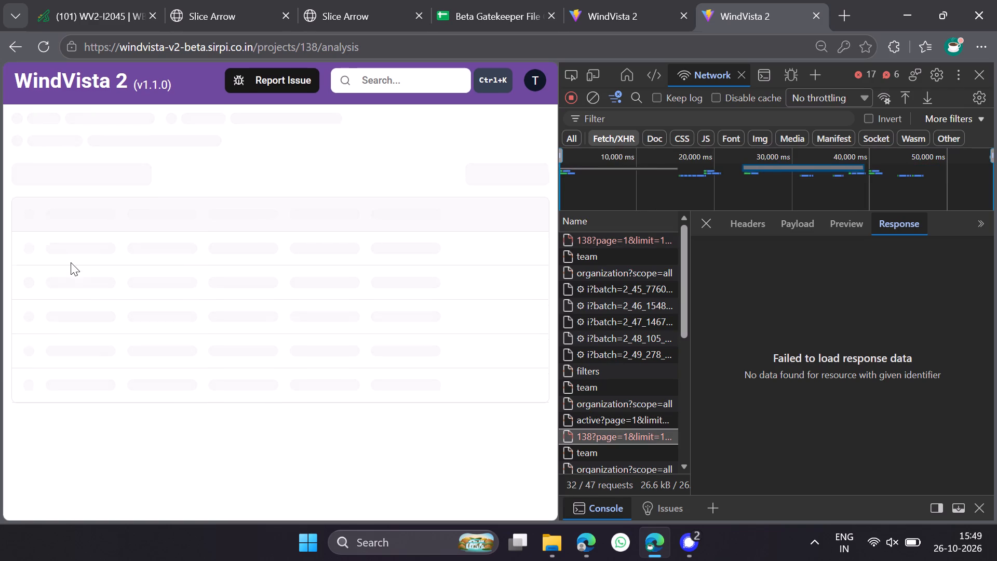
scroll(71, 262, "down", 2)
scroll(71, 262, "up", 2)
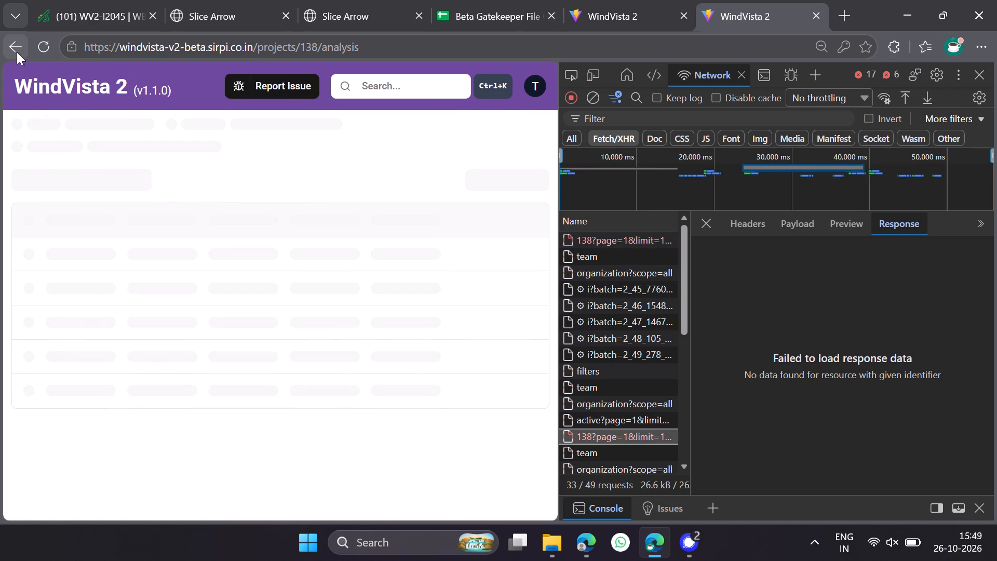
Reload project 138's analysis page to record its network requests afresh.
left_click(50, 50)
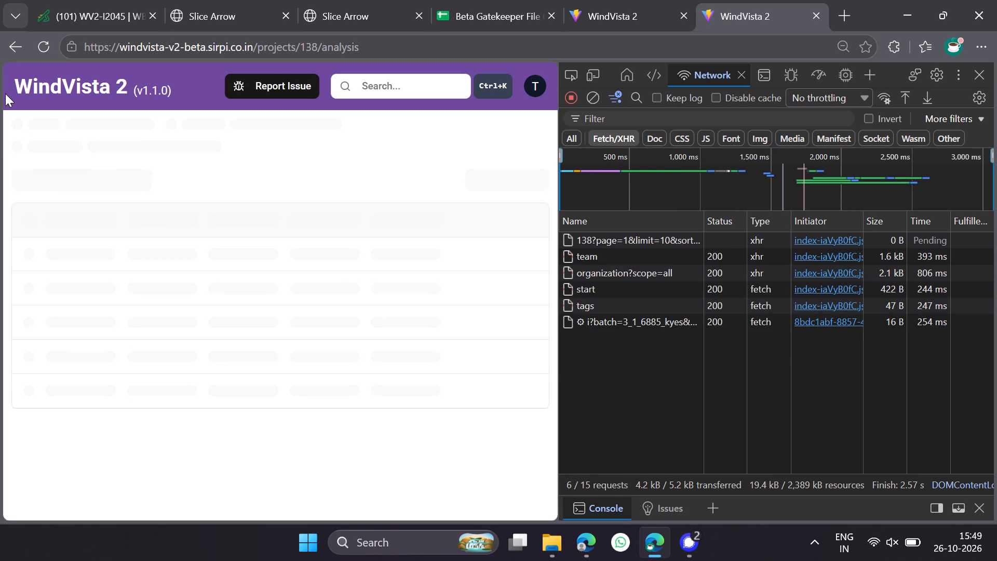
Return to the projects list and open the analysis page of Test wind sycn 1 (ID 702).
left_click(19, 50)
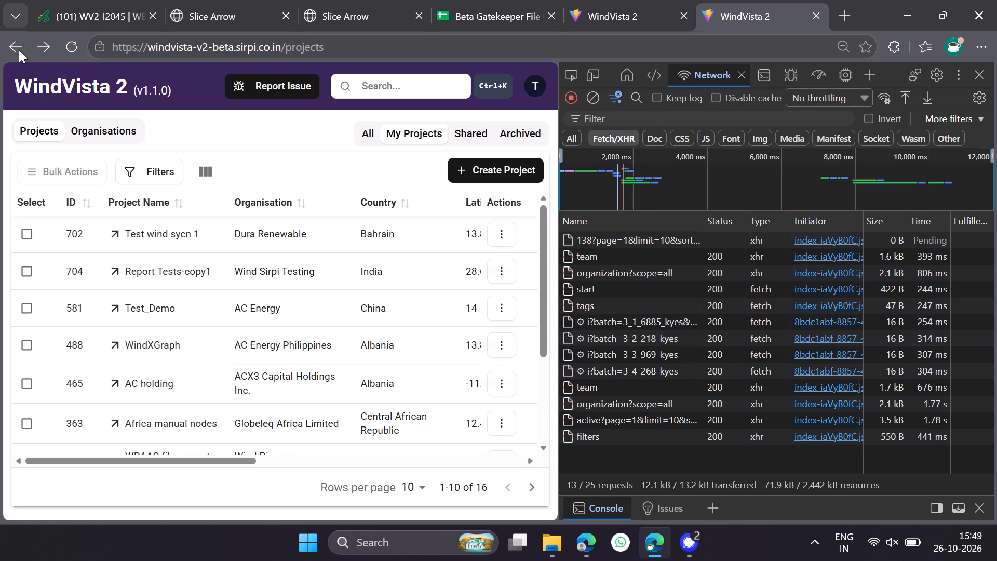
left_click(160, 230)
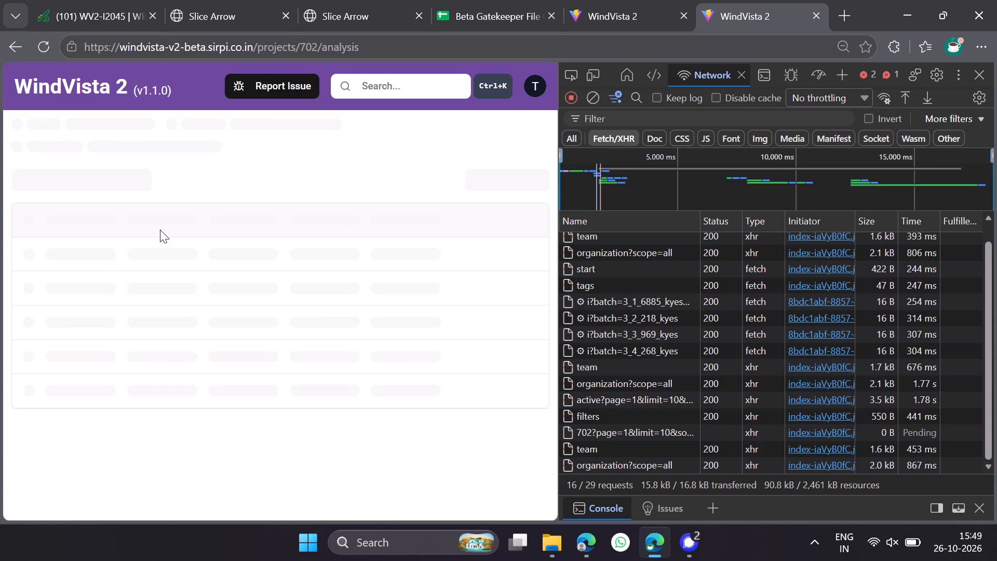
From the projects list, open the analysis pages of Test_Demo and Target_Height_Check in turn to compare how they load.
left_click(12, 41)
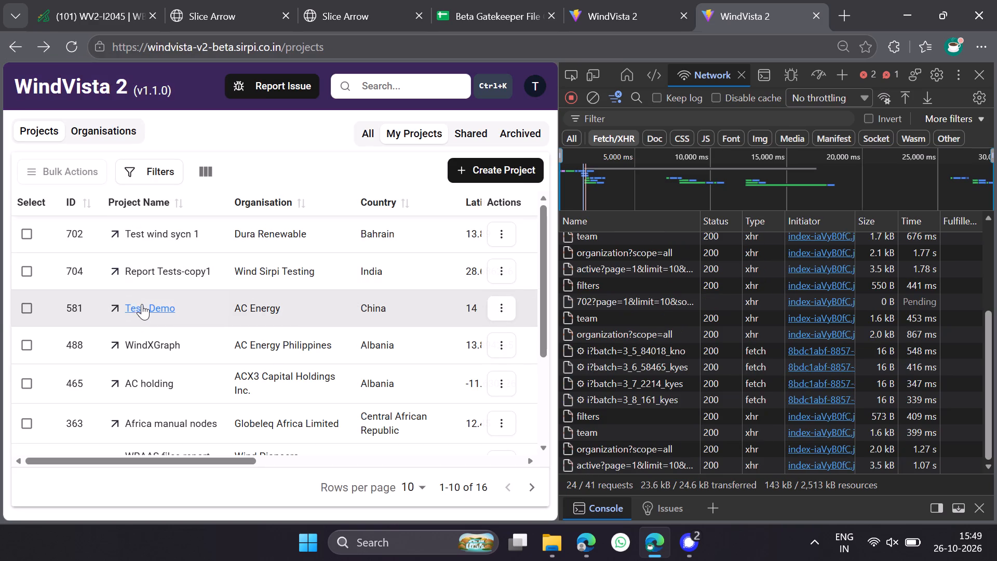
left_click(142, 306)
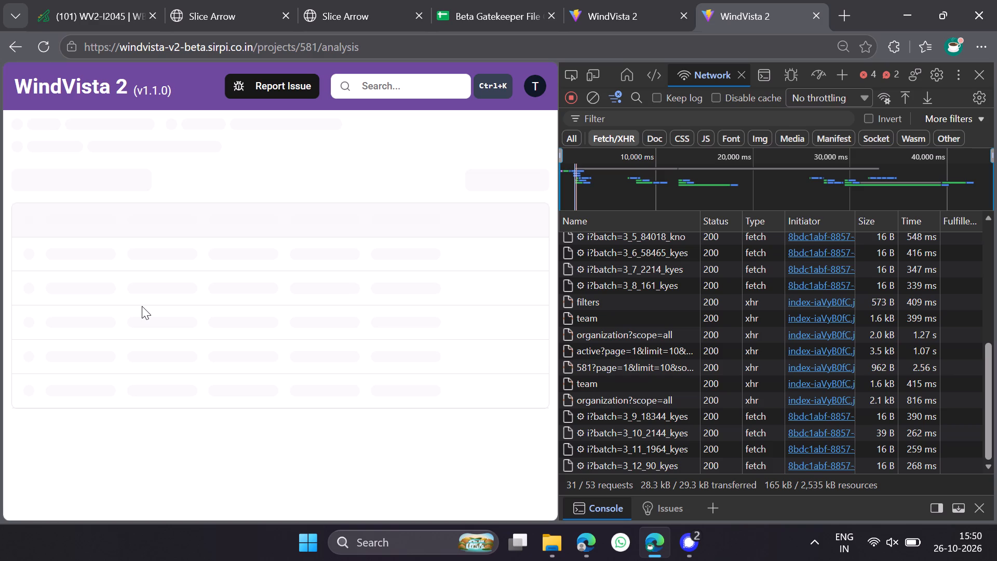
left_click(18, 46)
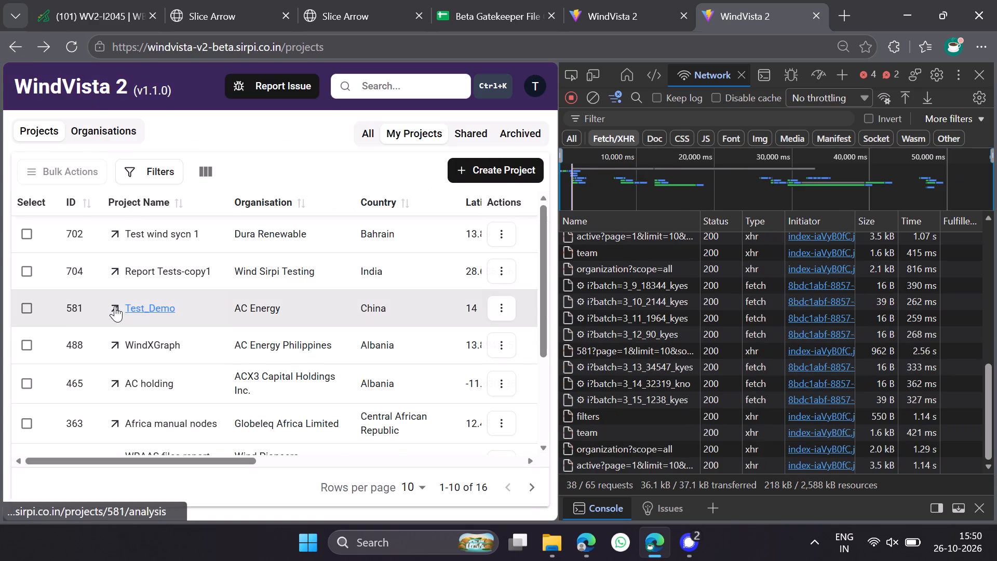
scroll(115, 306, "down", 1)
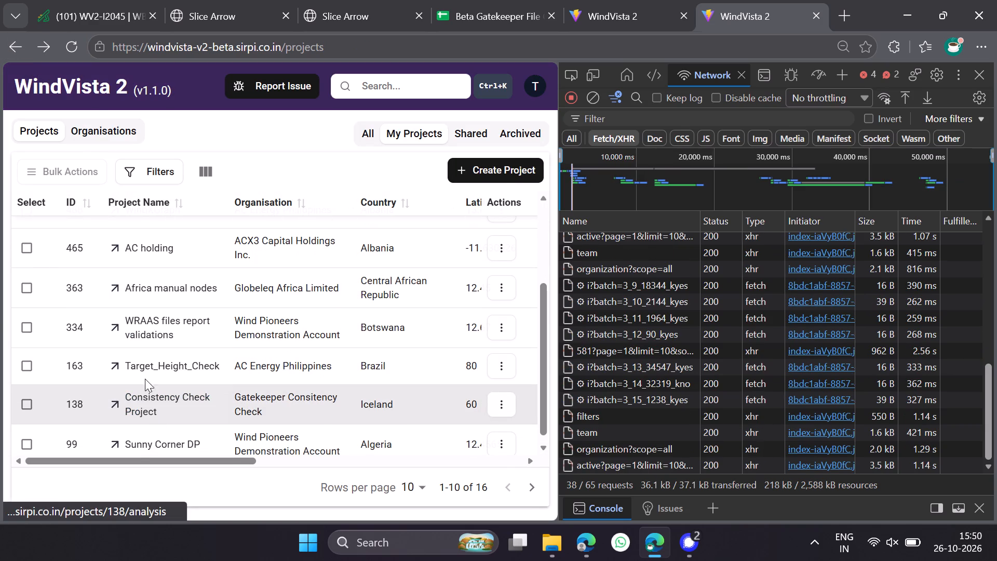
left_click(144, 370)
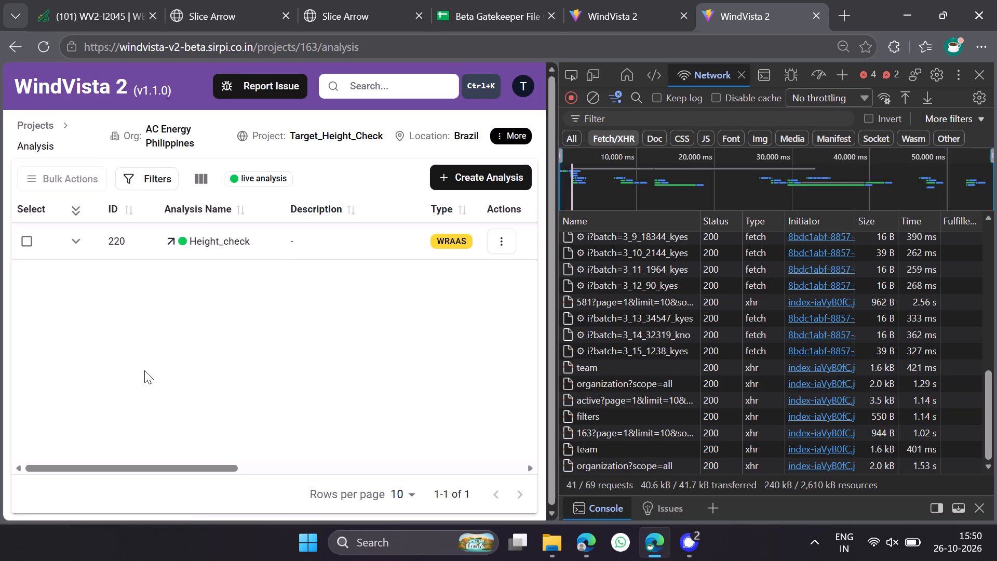
left_click(14, 46)
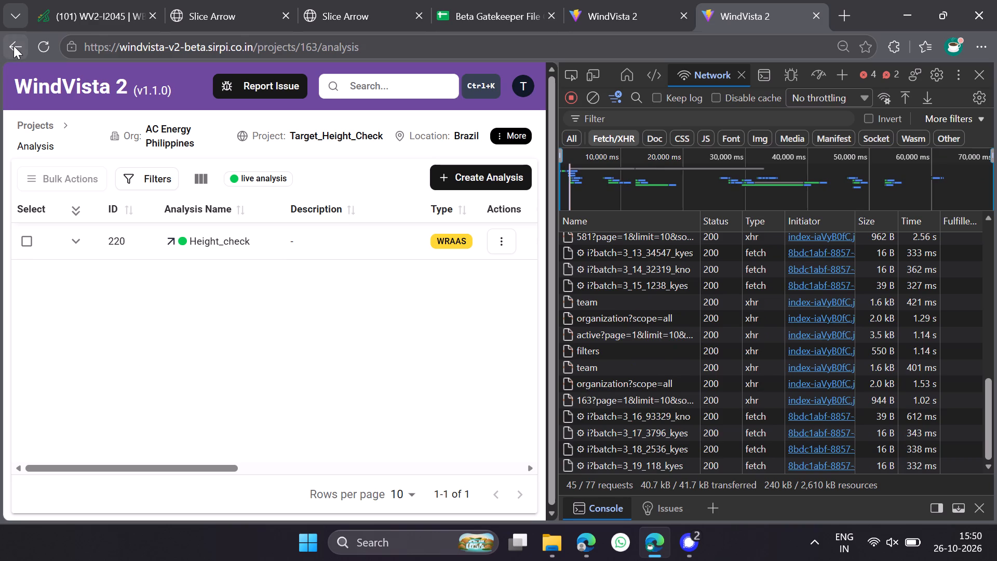
Reopen the analysis page of Consistency Check Project, ID 138, from the projects list with network recording on.
scroll(321, 363, "down", 7)
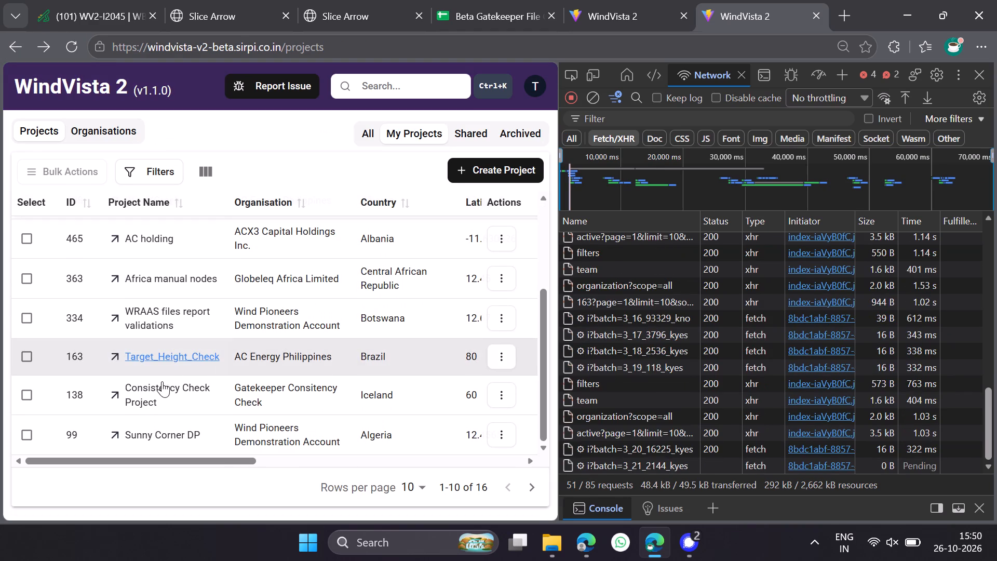
left_click(161, 383)
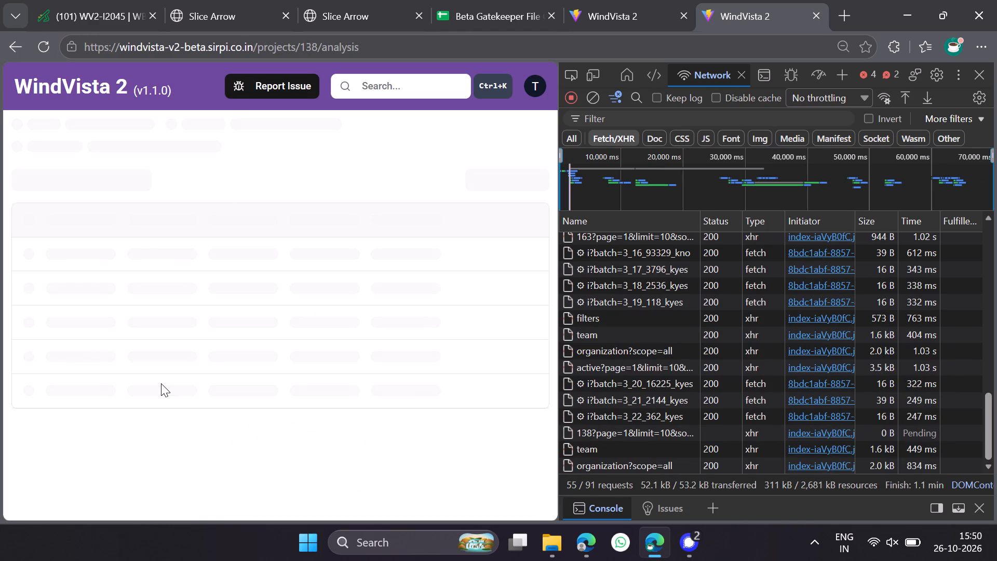
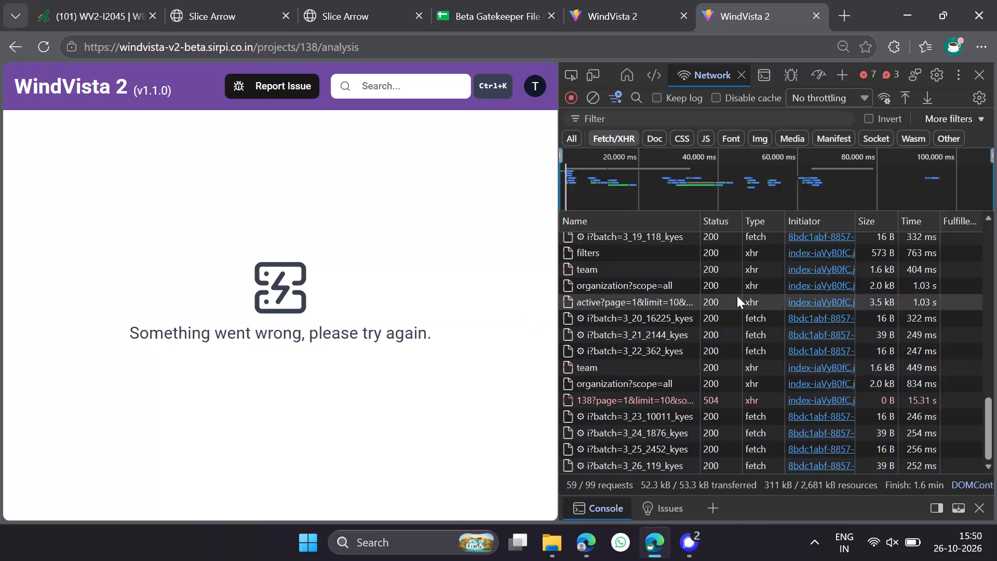
Return to the projects list and reopen the analysis page of project 138 to reproduce its loading error with network requests recorded.
scroll(744, 298, "up", 1)
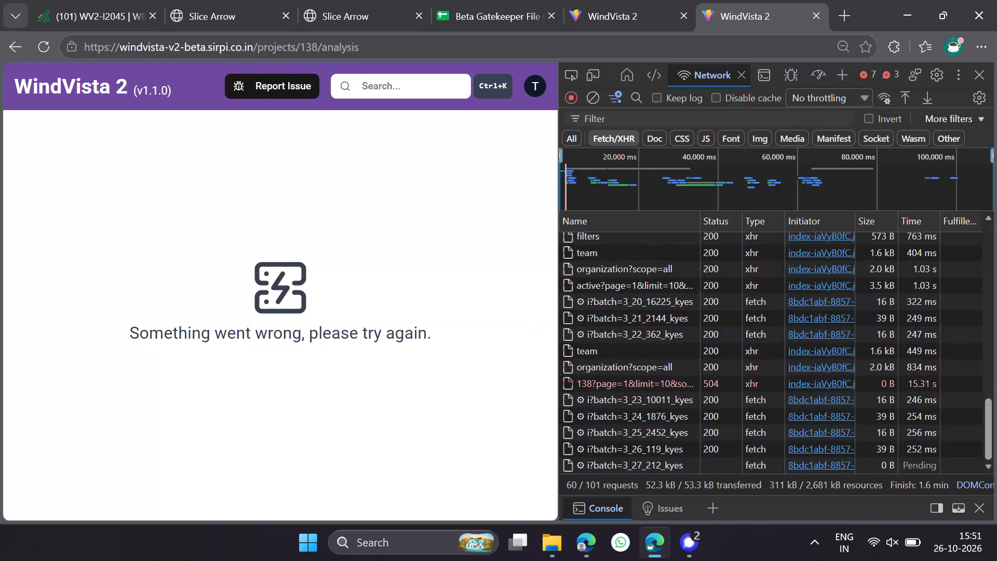
scroll(744, 298, "up", 4)
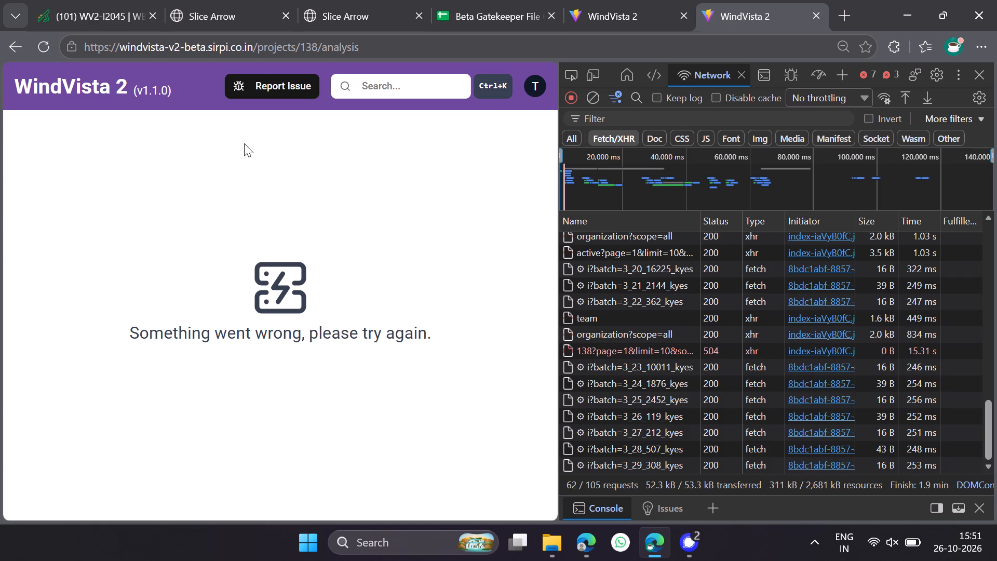
left_click(7, 39)
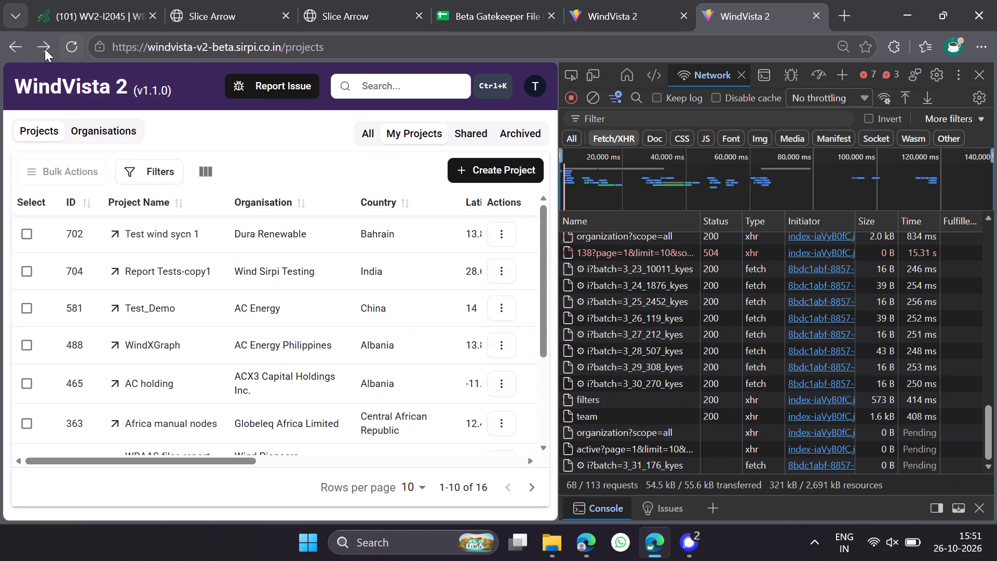
scroll(169, 388, "down", 5)
left_click(158, 390)
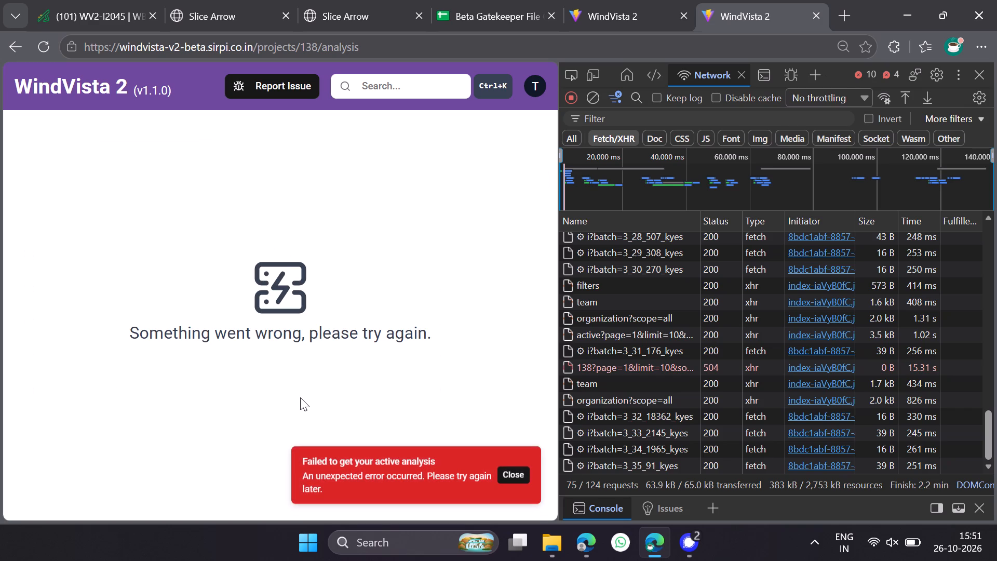
Capture a full-screen screenshot of the failed project 138 analysis page together with its network request log.
key("Print")
left_click_drag(0, 0, 946, 413)
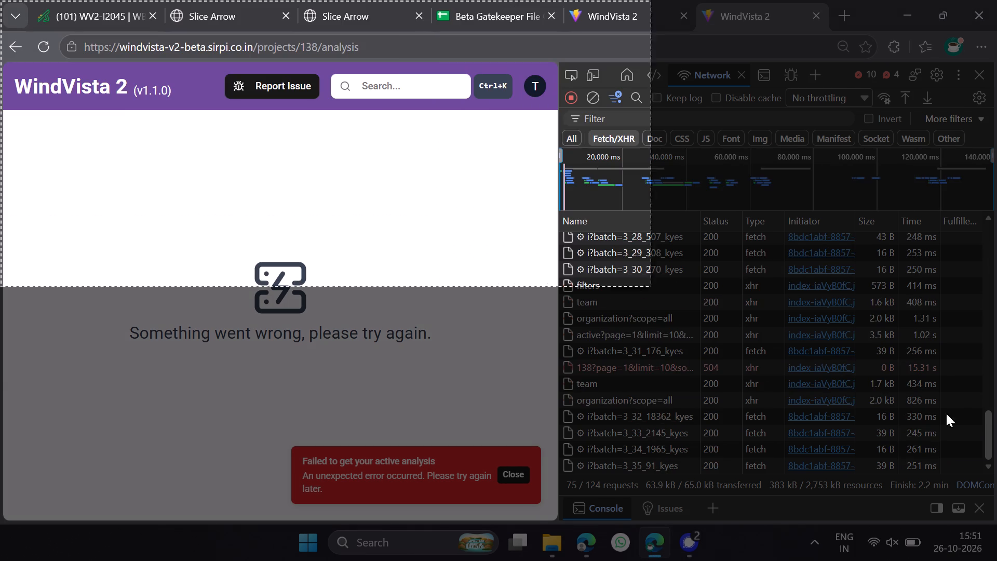
left_click_drag(946, 413, 996, 560)
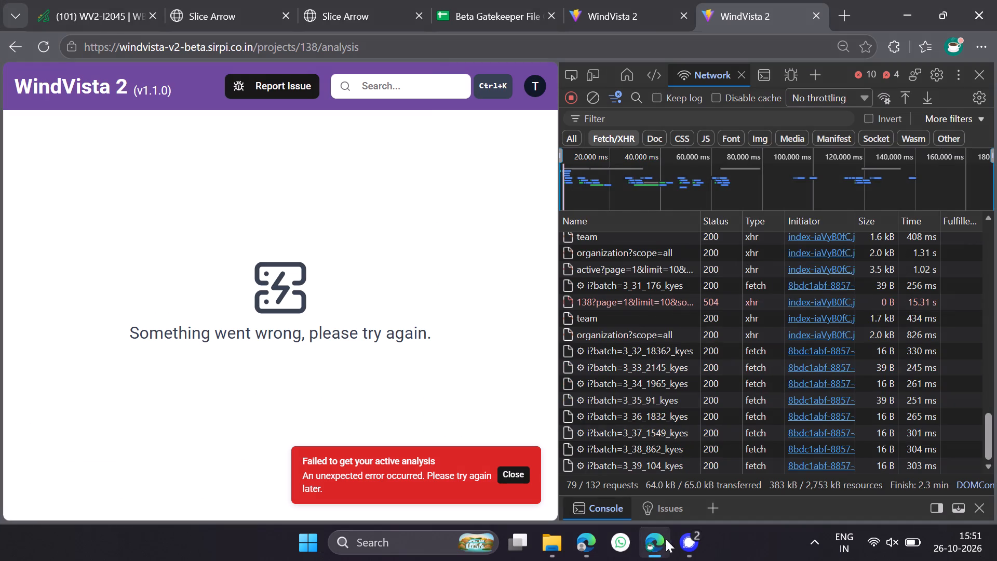
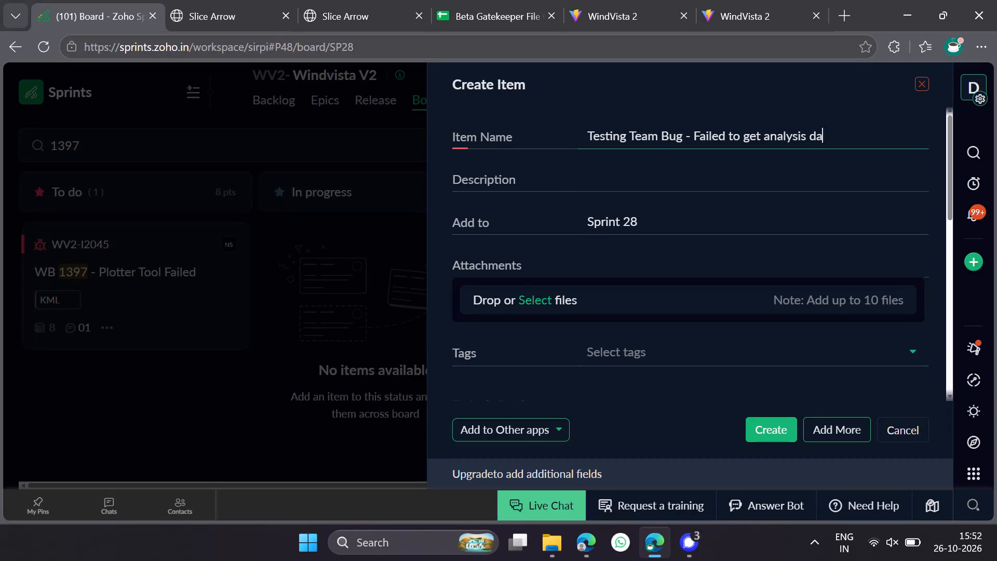
Enter the new item's description as "When opening a project the analysis data is getting failed".
left_click(739, 185)
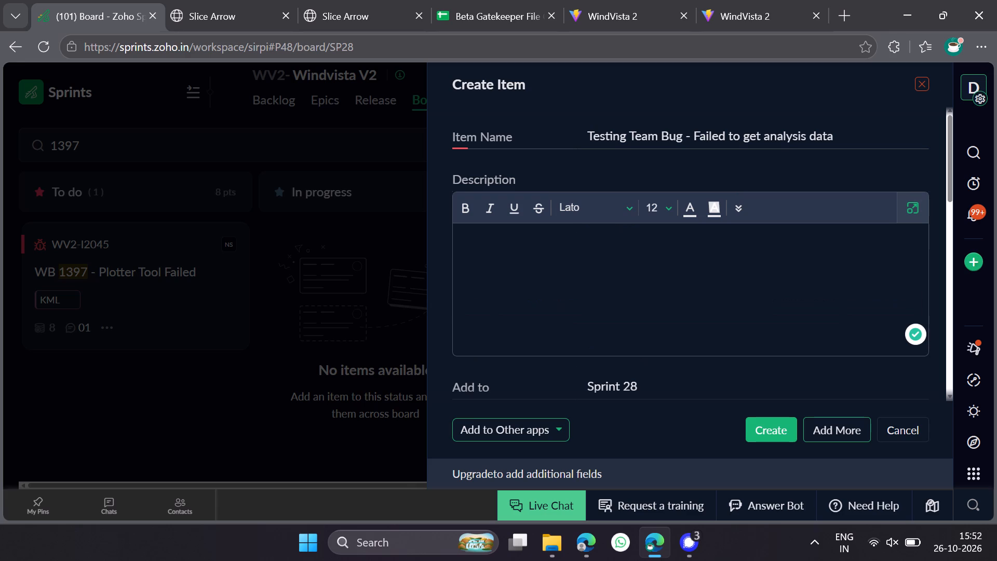
type("hen opening a project the anal")
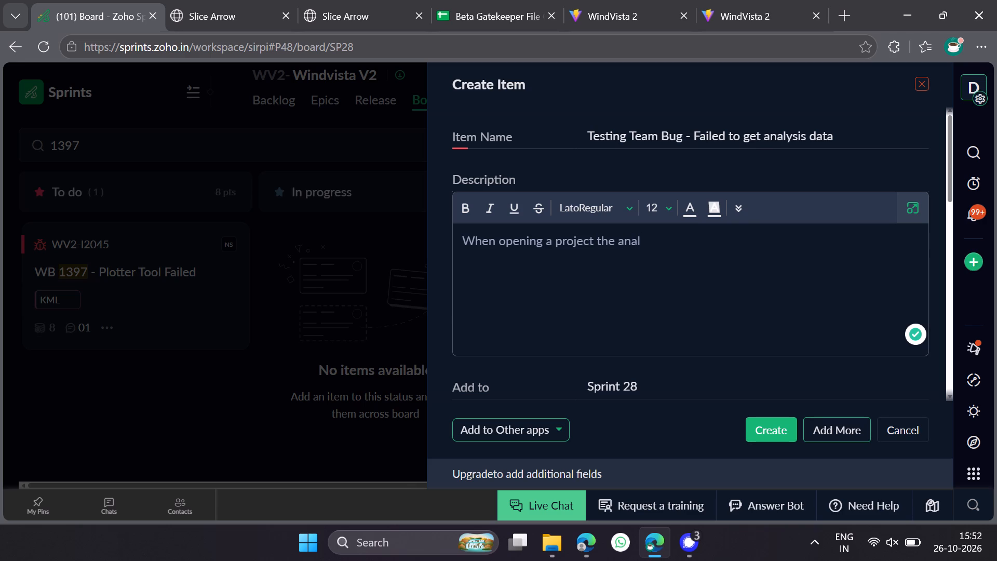
type("ysis data is gg")
key("BackSpace")
type("etting failed")
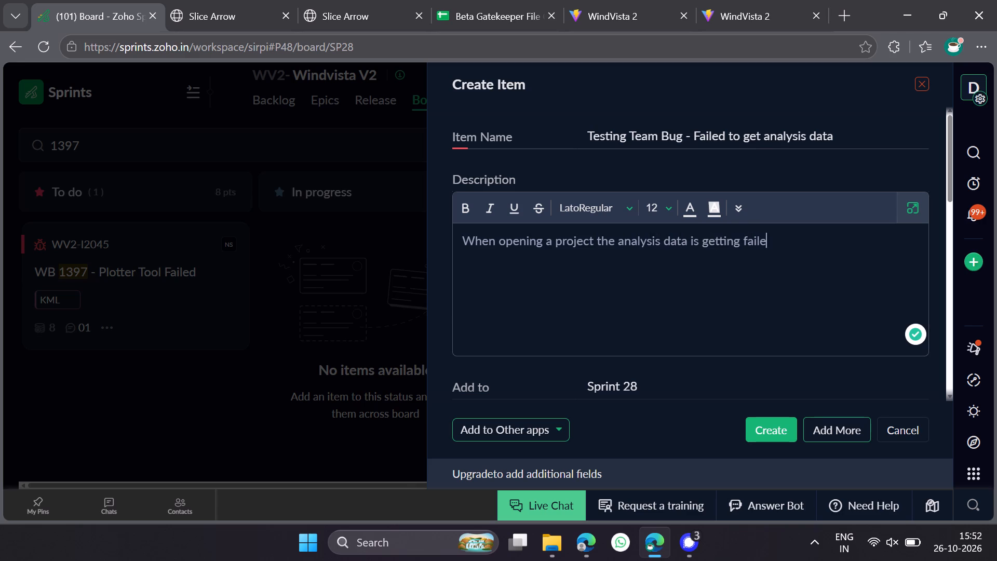
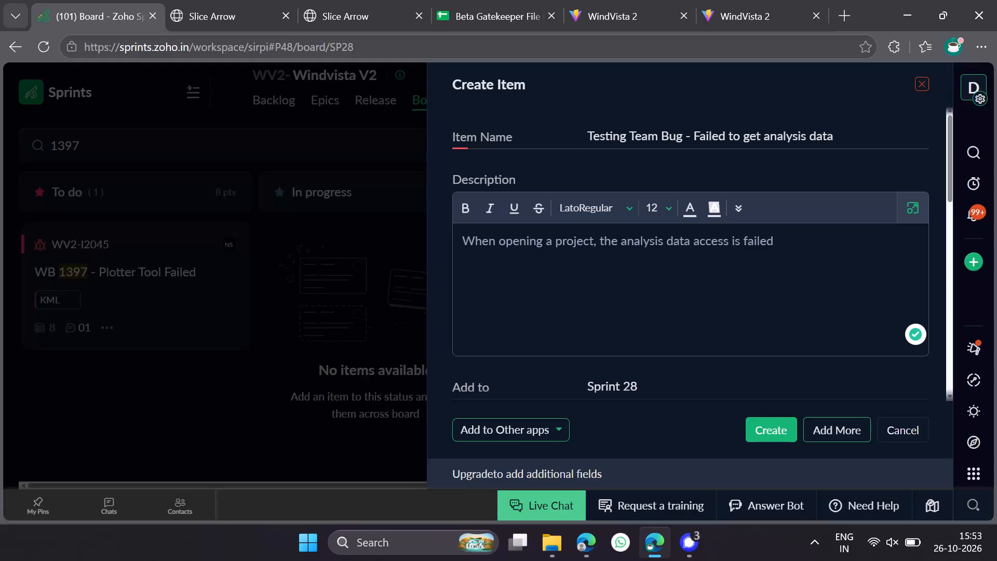
Reword the description to read "When opening a project, the analysis data access is getting failed".
left_click(732, 247)
type("getting")
key("space")
scroll(774, 250, "down", 1)
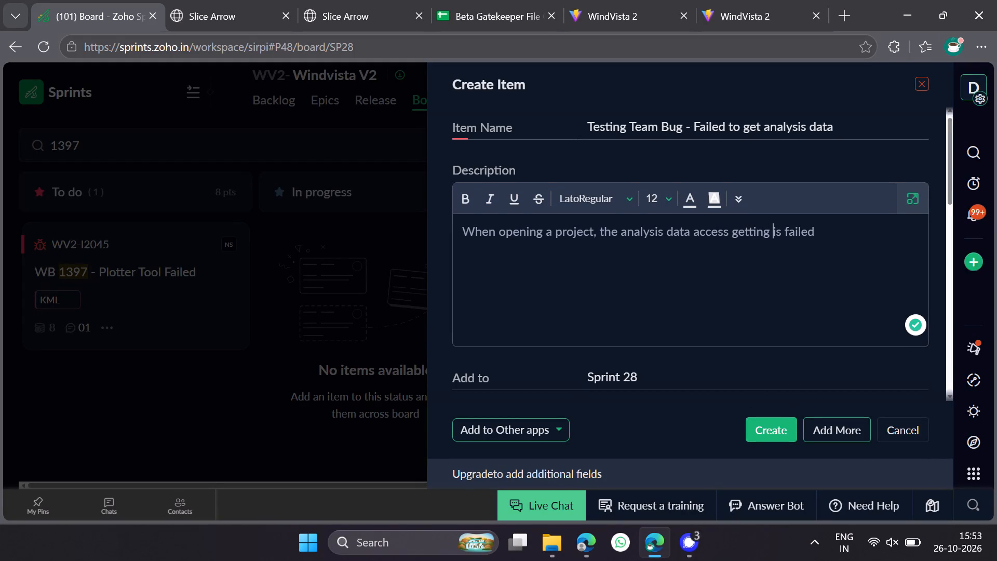
scroll(774, 250, "down", 2)
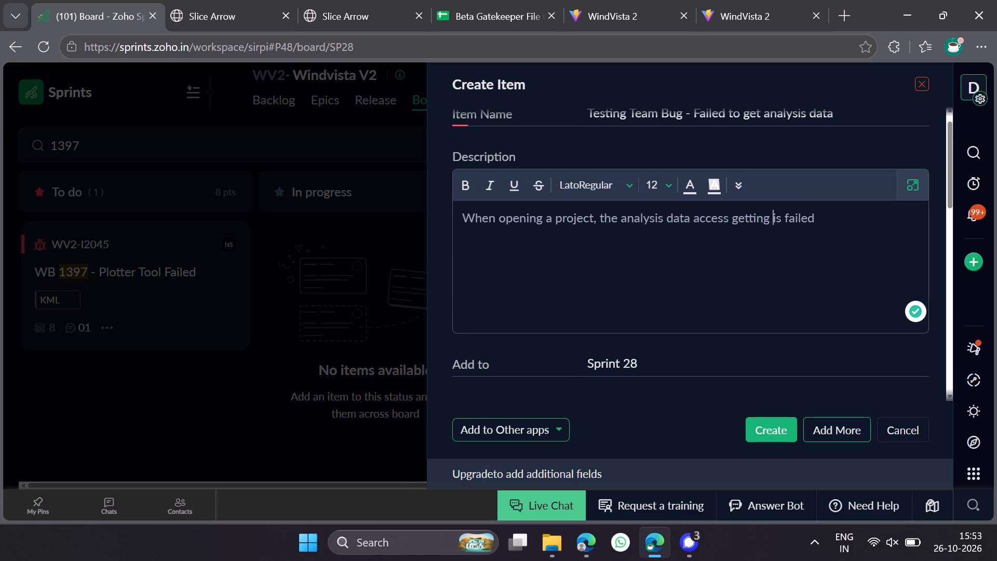
key("ctrl+BackSpace")
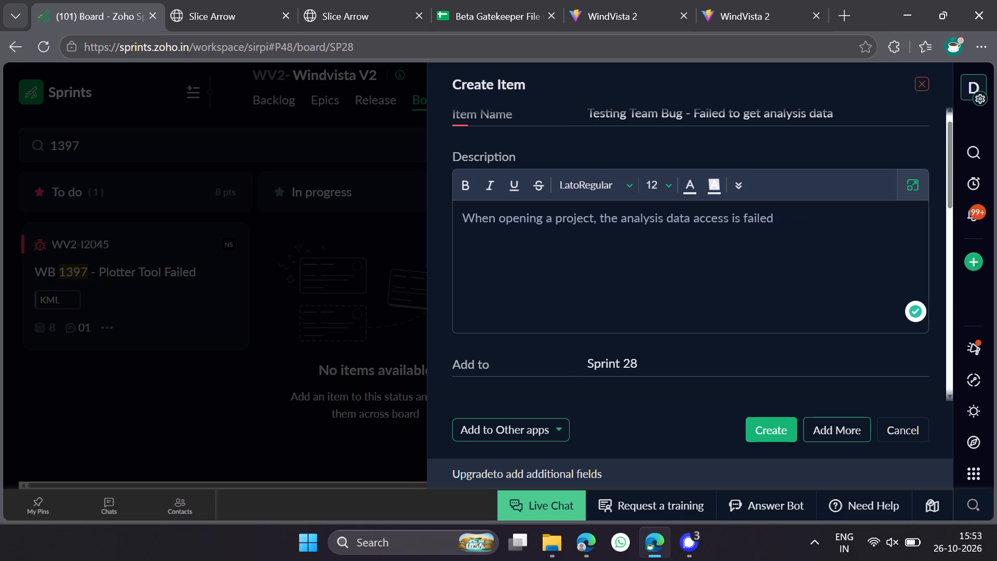
key("Right")
key("Right")
key("space")
type("eg")
key("BackSpace")
key("BackSpace")
type("getting")
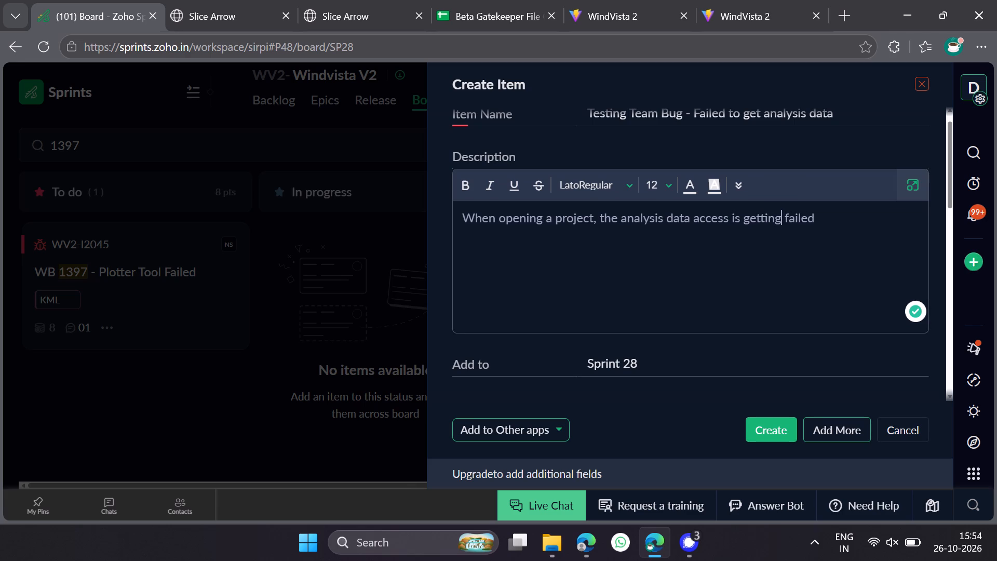
Attach the copied screenshot image to the new item.
scroll(747, 259, "down", 2)
left_click(580, 233)
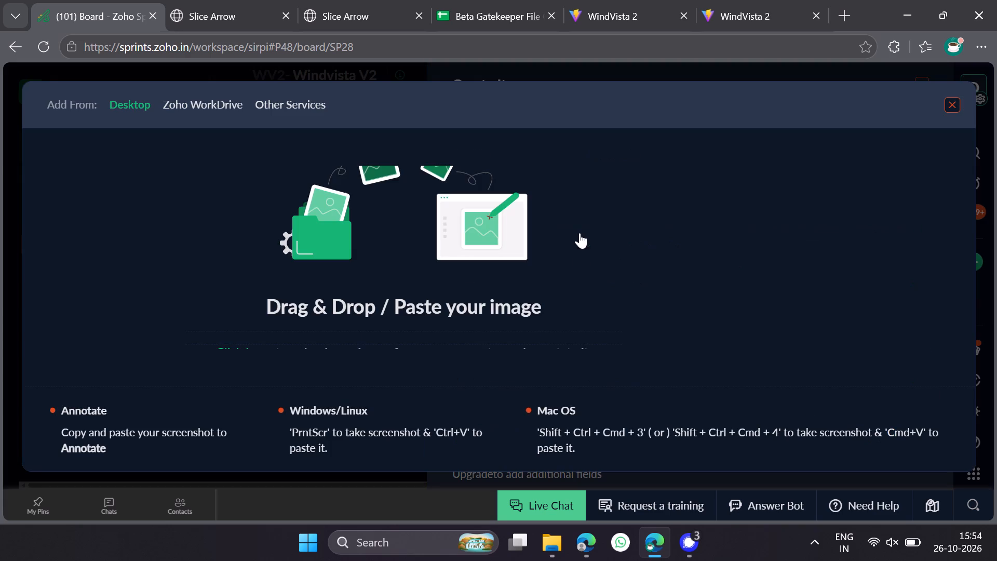
key("ctrl+v")
left_click(94, 259)
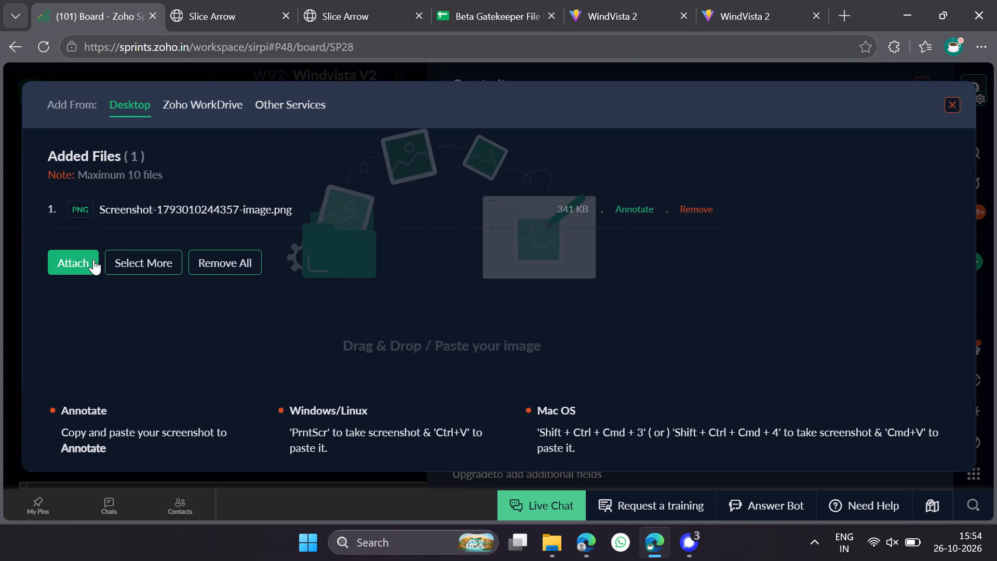
Add the Bug tag to the new item.
scroll(695, 314, "down", 1)
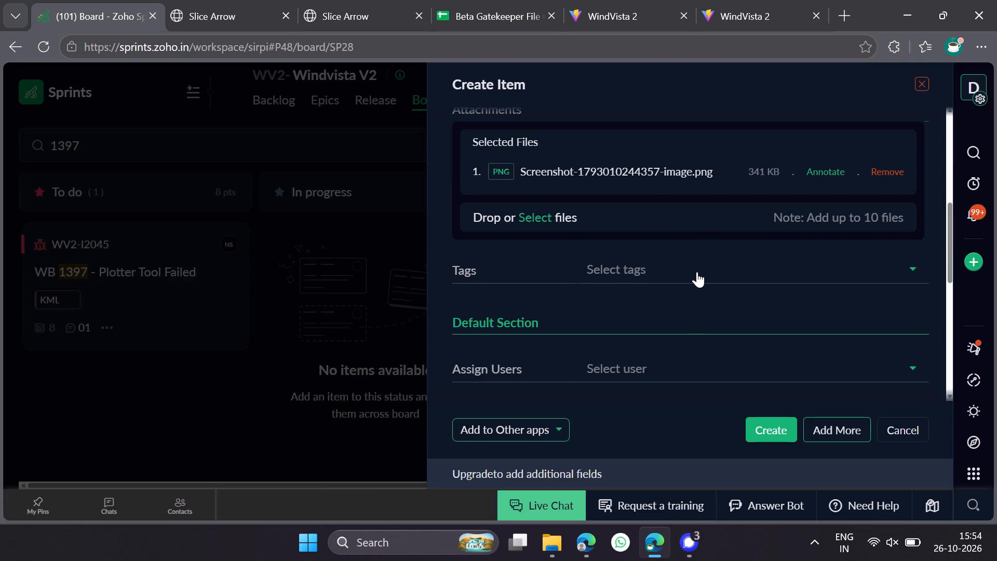
left_click(697, 268)
left_click(632, 341)
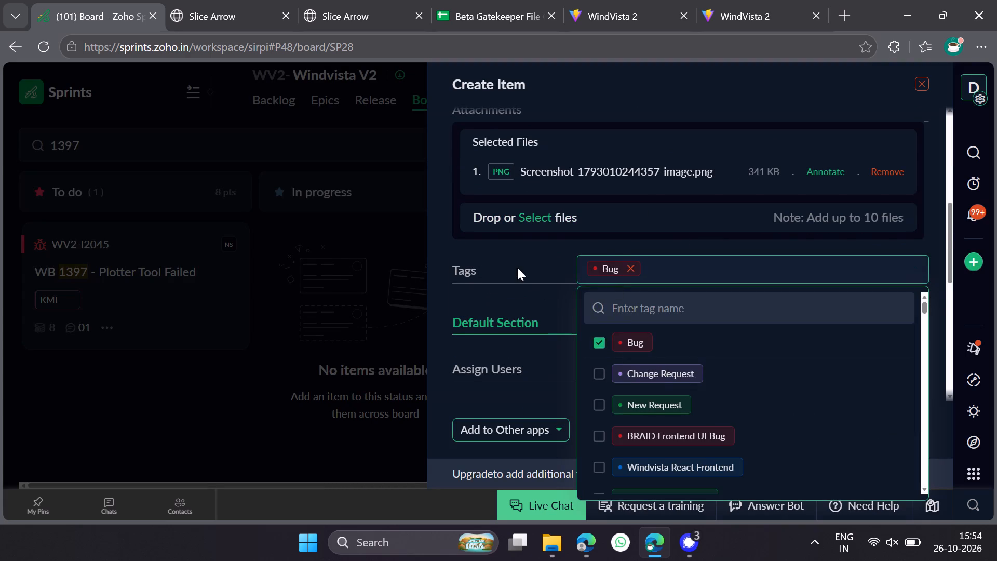
left_click(517, 268)
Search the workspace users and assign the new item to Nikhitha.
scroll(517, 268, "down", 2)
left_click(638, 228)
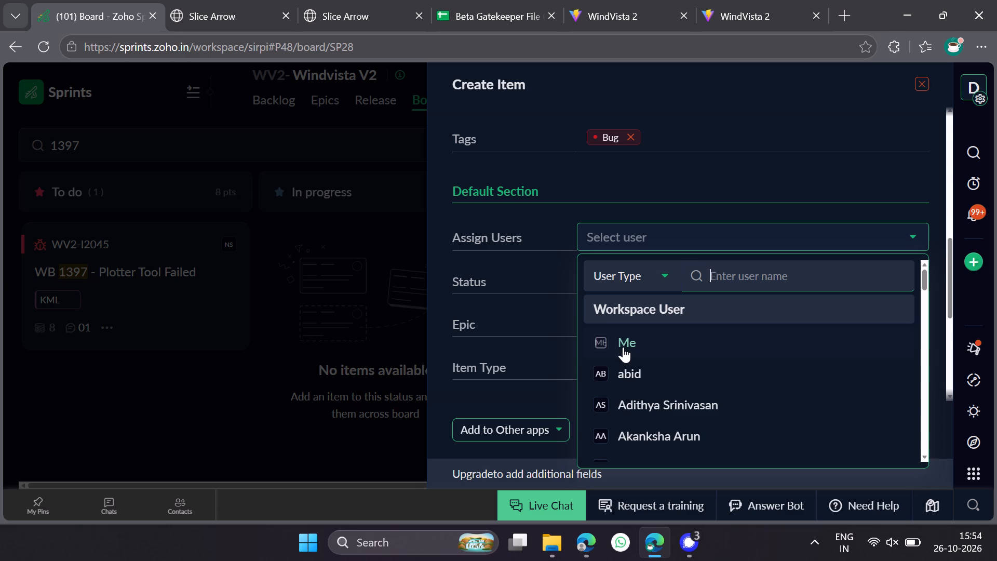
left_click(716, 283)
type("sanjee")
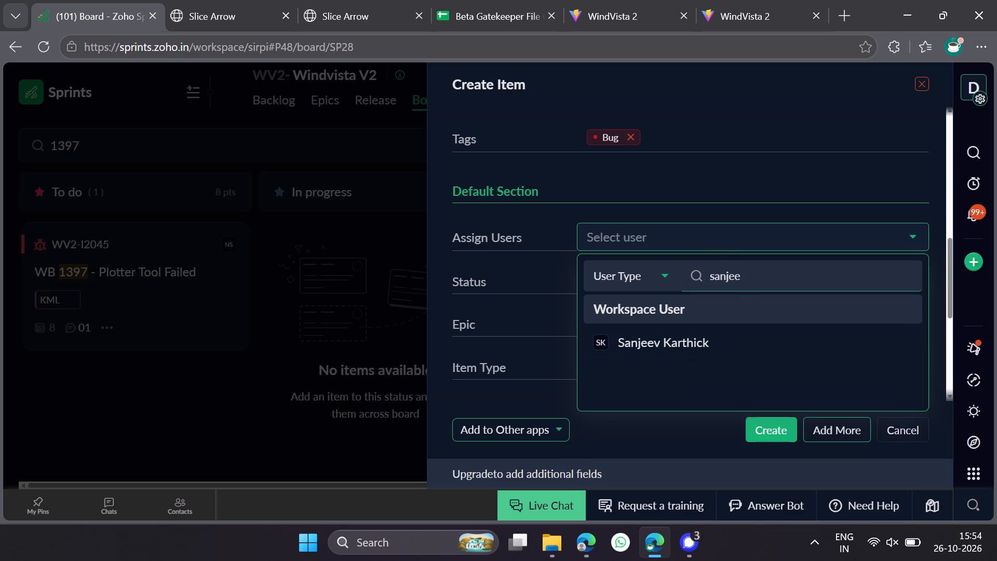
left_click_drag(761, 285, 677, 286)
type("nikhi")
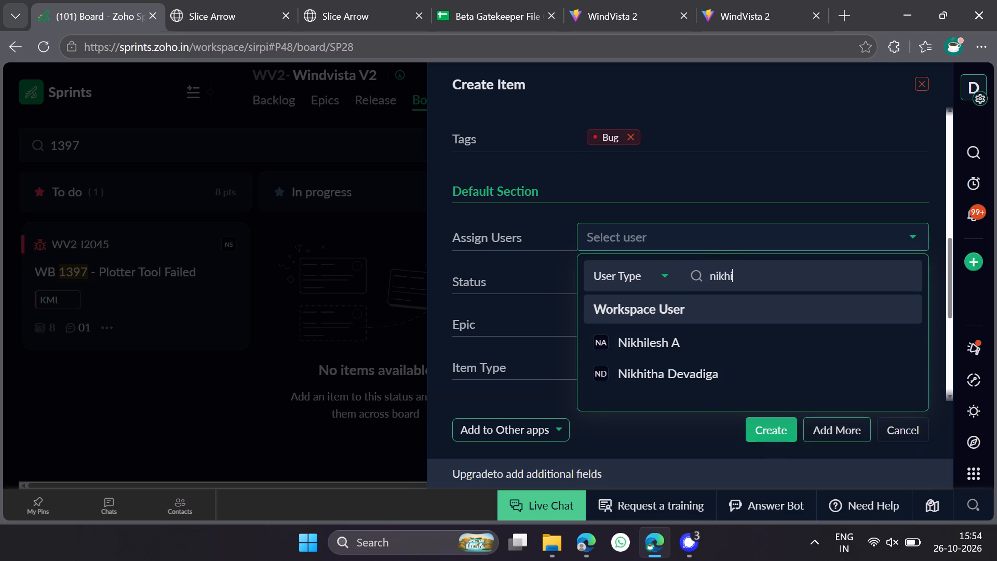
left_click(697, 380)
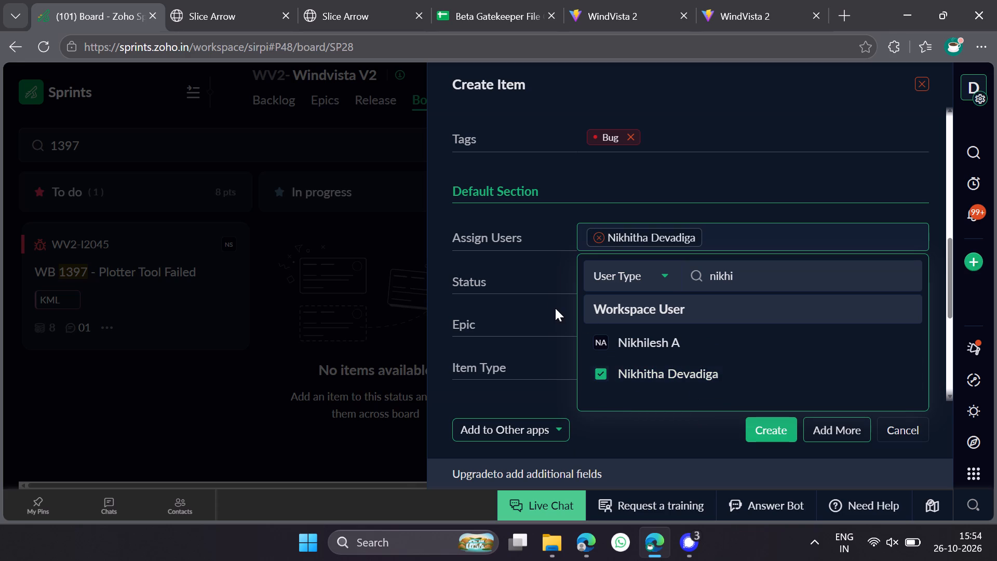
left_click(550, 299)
Set the new item's epic to Windvista V2, keeping the status at To do.
scroll(550, 299, "down", 1)
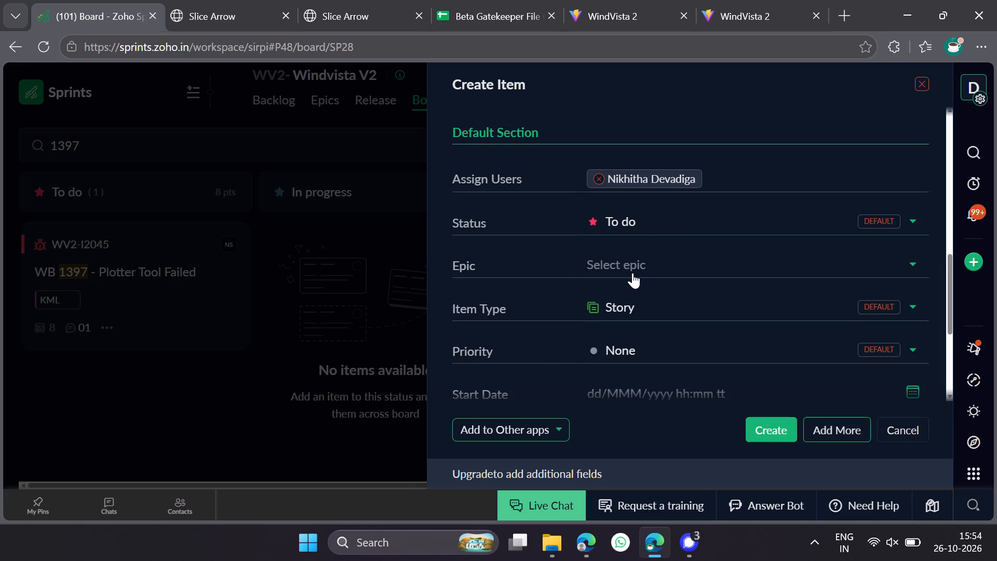
left_click(672, 222)
left_click(672, 222)
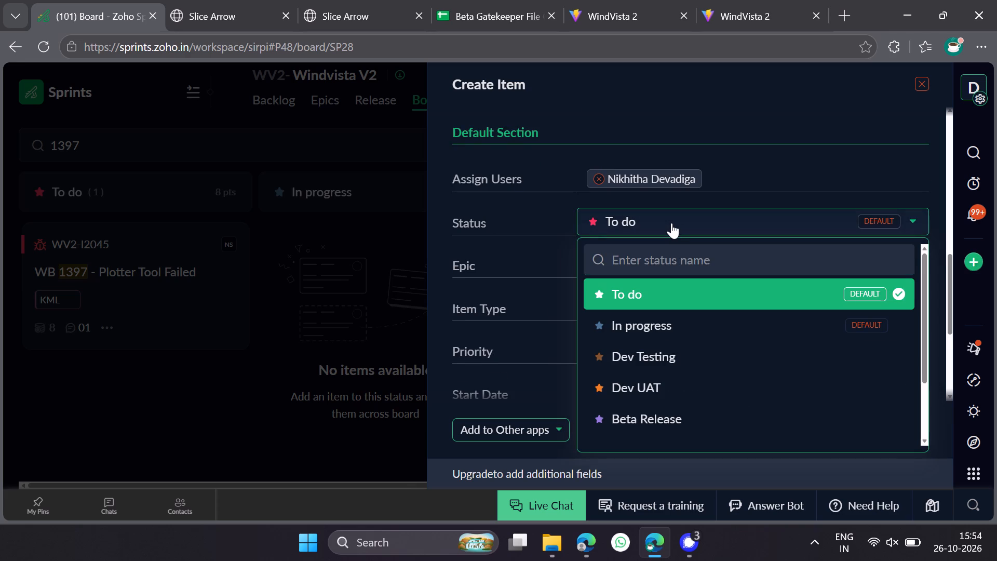
left_click(544, 242)
left_click(660, 263)
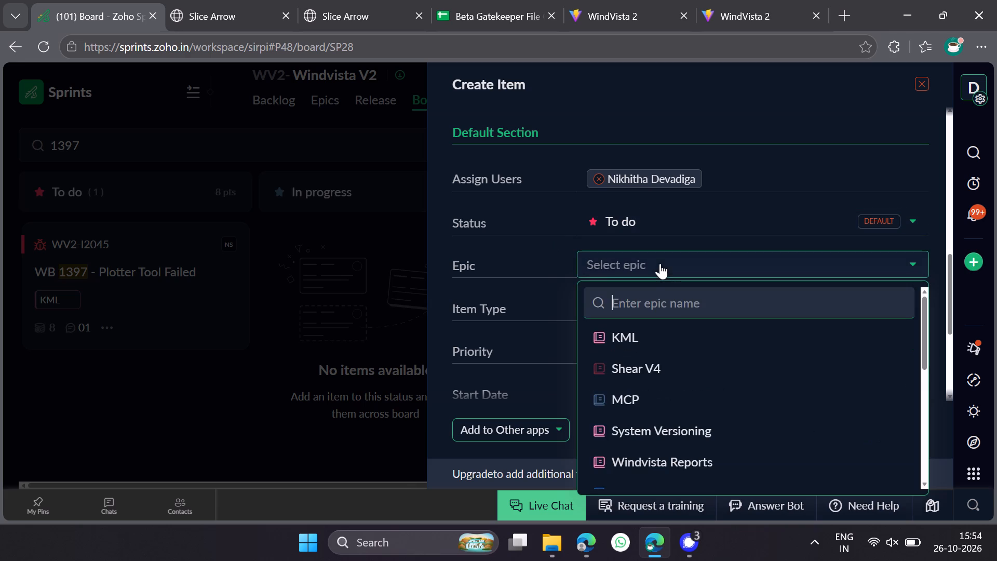
scroll(647, 434, "down", 2)
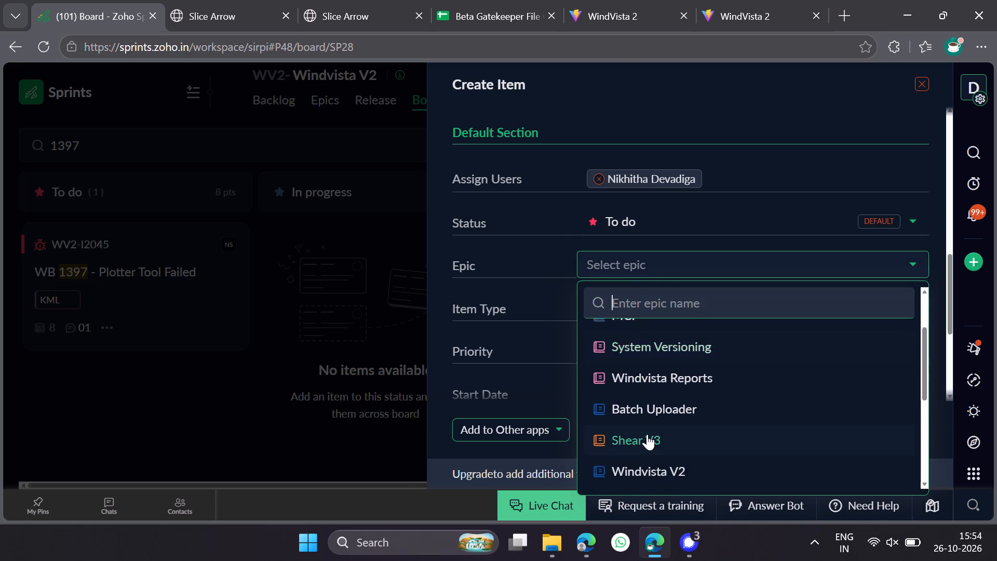
scroll(647, 434, "down", 2)
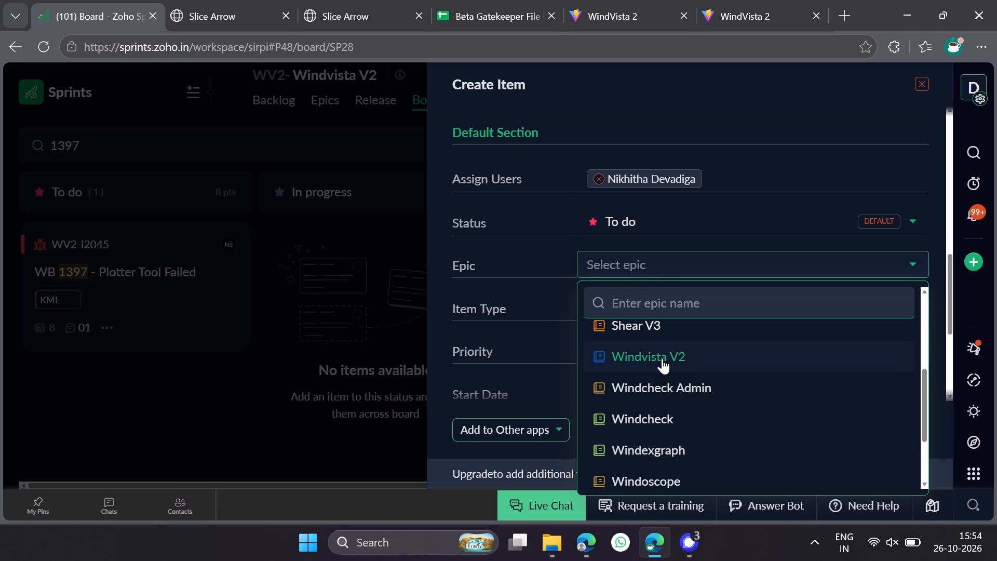
left_click(662, 358)
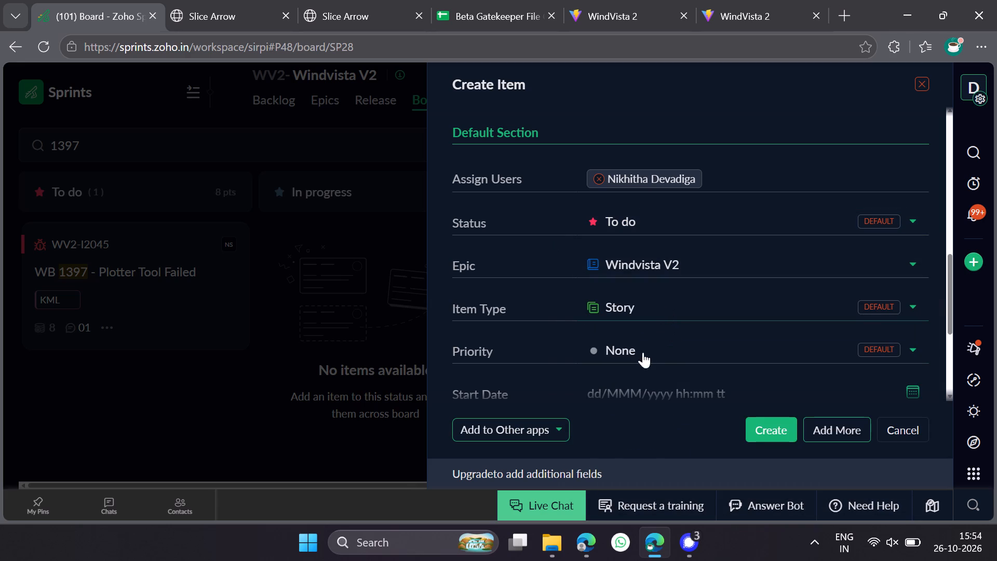
Set the item's priority to High and its estimation points to 8.
left_click(649, 352)
left_click(644, 302)
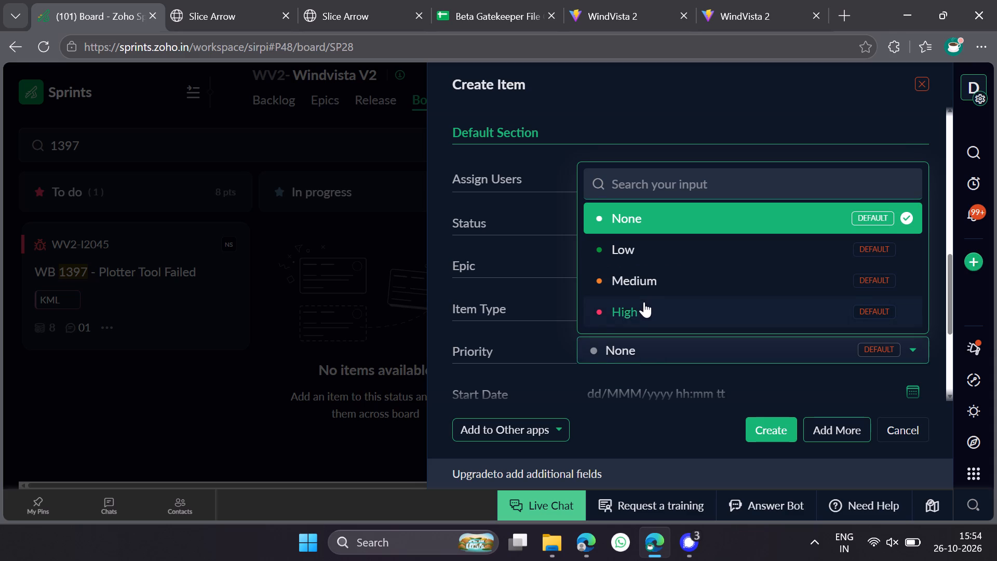
scroll(644, 302, "down", 2)
left_click(642, 310)
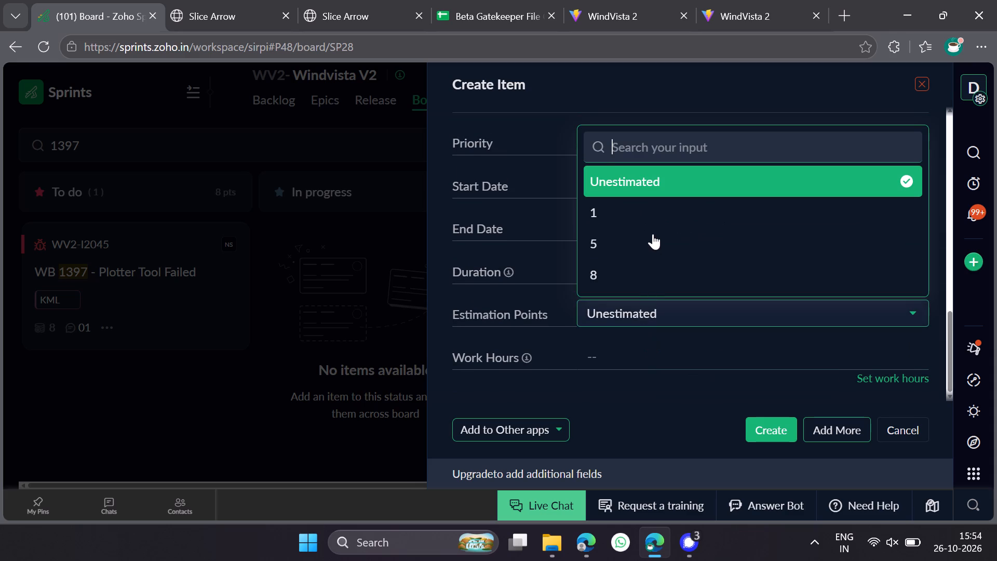
left_click(629, 265)
Remove the current assignee and assign the new item to Sanjeev instead.
scroll(629, 265, "up", 2)
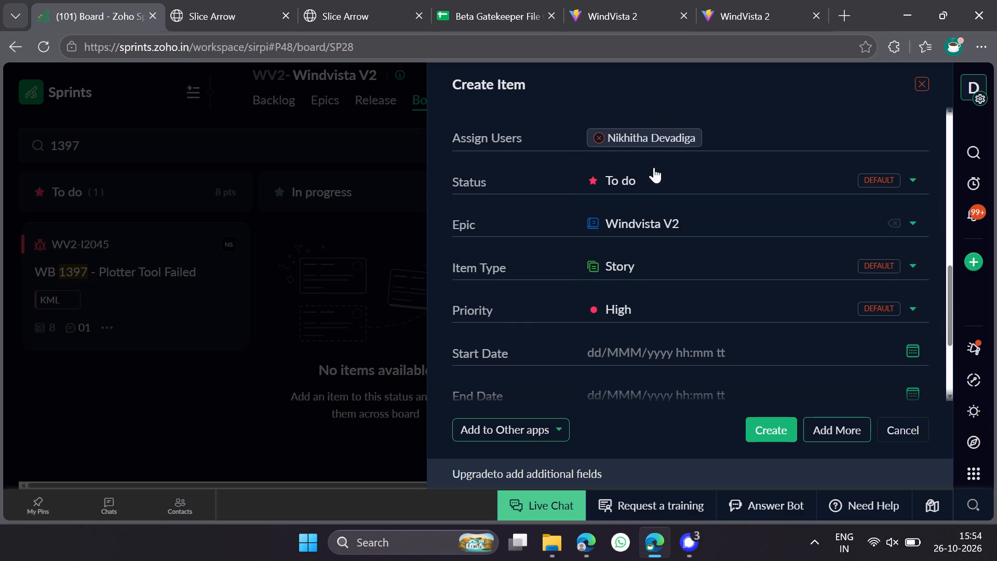
left_click(597, 139)
left_click(597, 139)
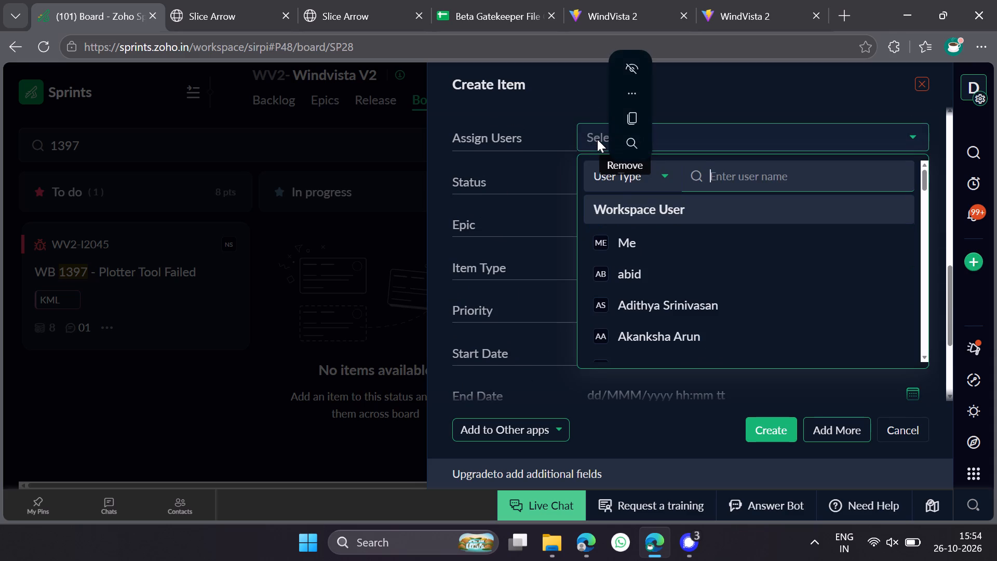
type("sanj")
left_click(125, 0)
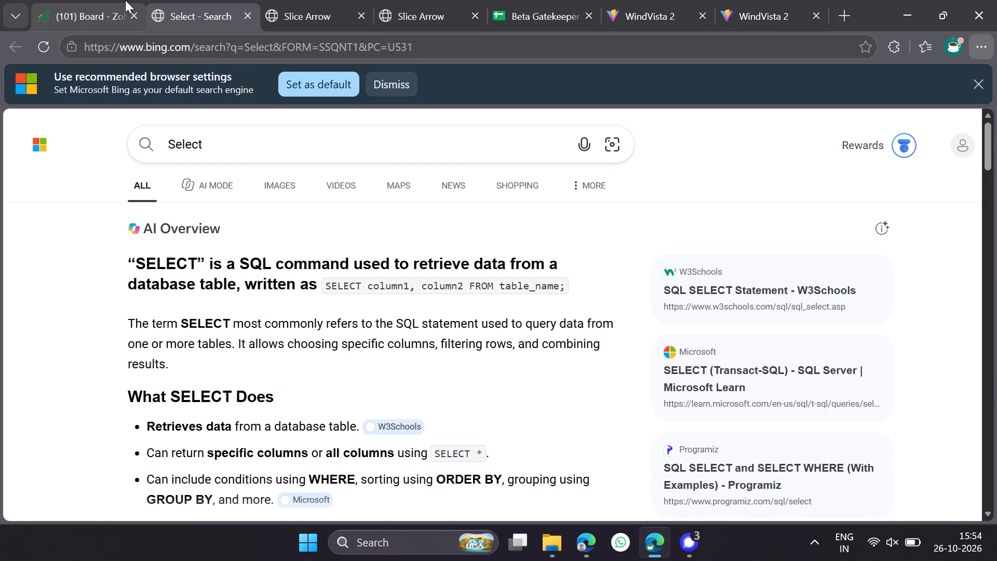
type("san")
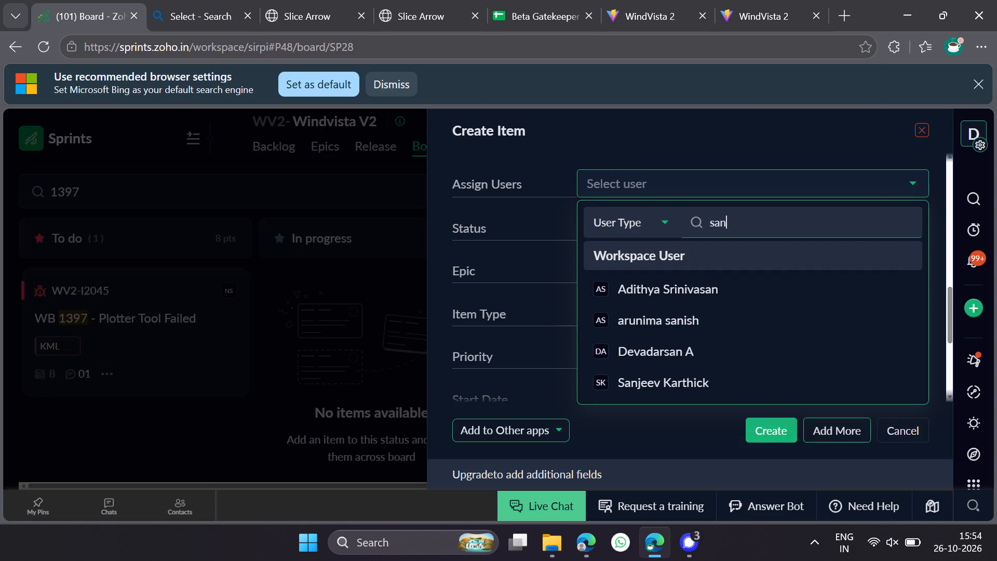
type("jee")
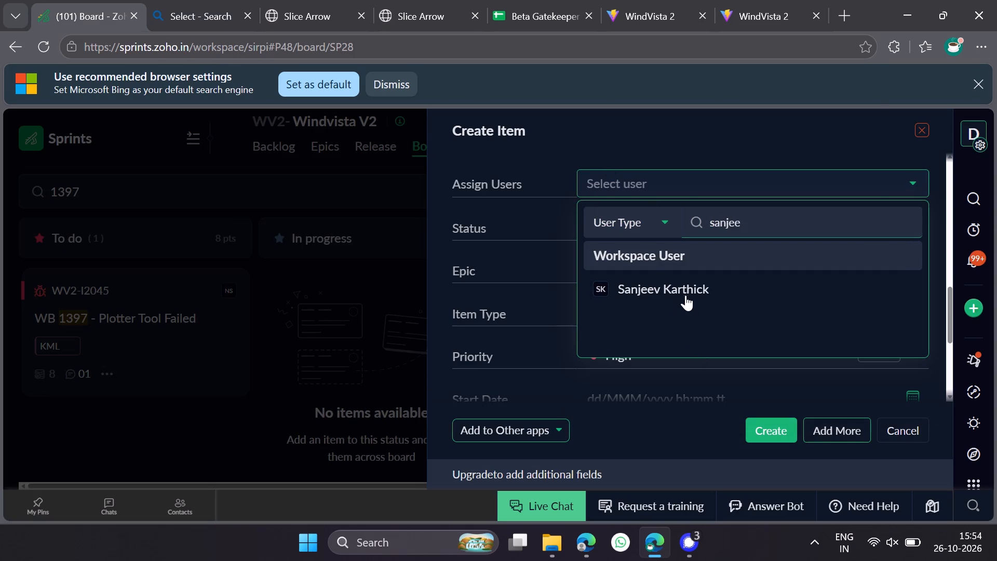
left_click(683, 290)
scroll(683, 290, "down", 3)
left_click(526, 310)
Create the item with the details filled in.
scroll(526, 310, "down", 1)
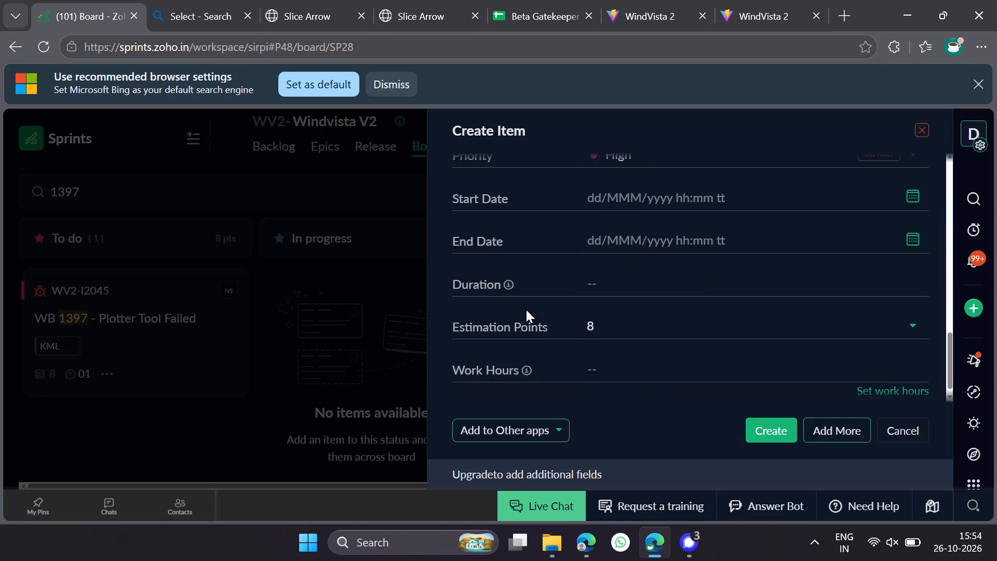
scroll(526, 310, "down", 2)
left_click(761, 429)
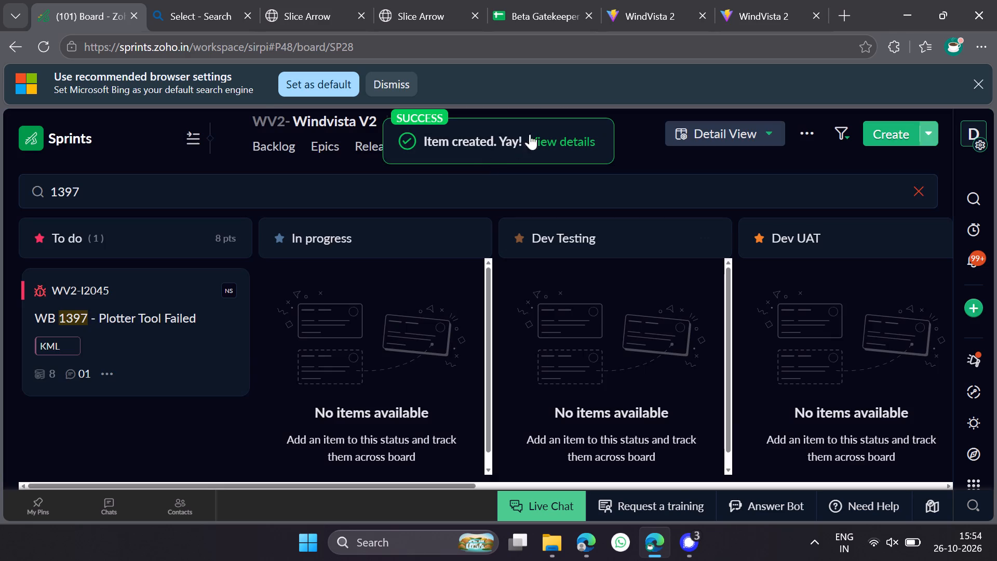
left_click(554, 150)
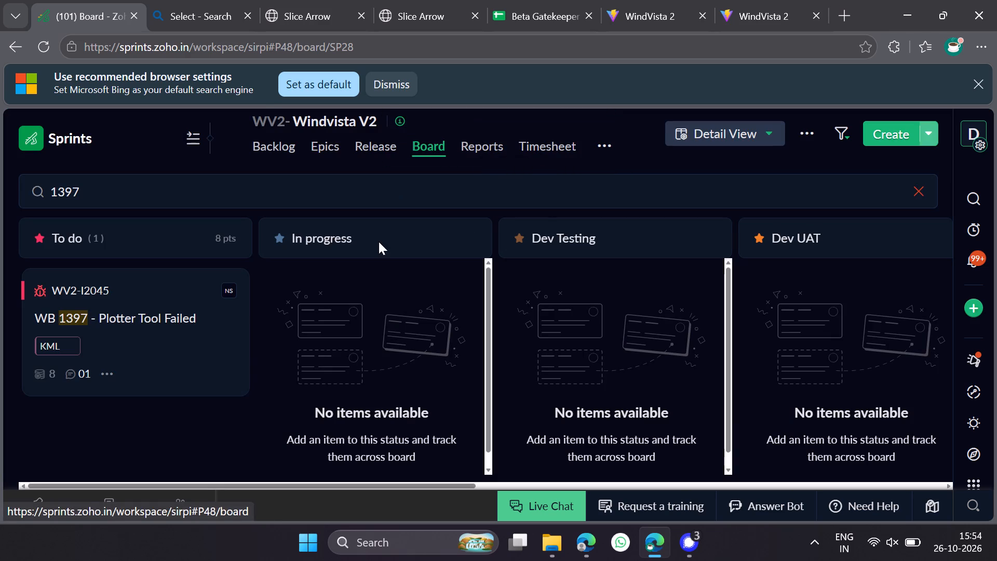
Filter the board by assignee Sanjeev using Quick Filters and clear the 1397 search.
left_click(847, 129)
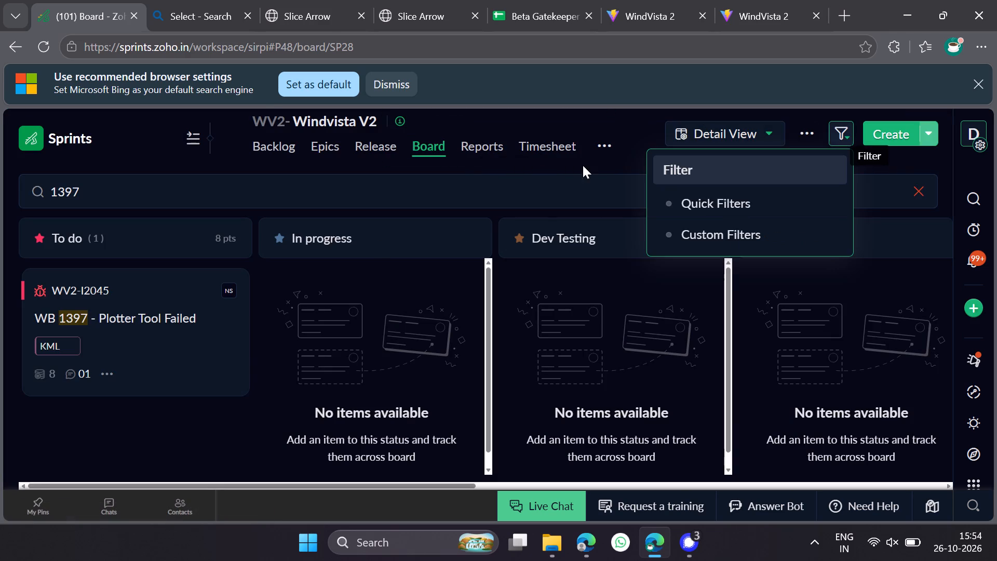
left_click(724, 206)
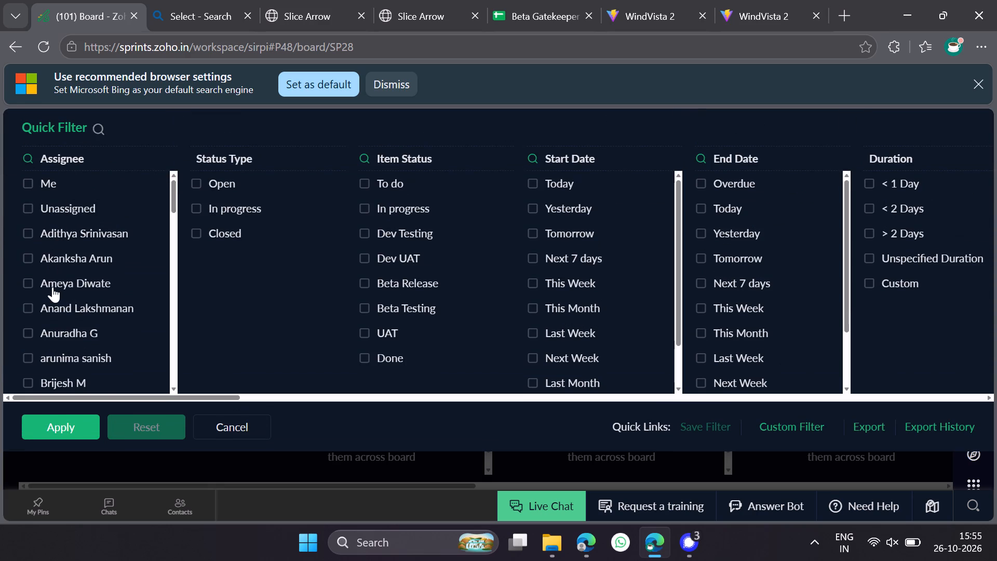
scroll(52, 287, "down", 7)
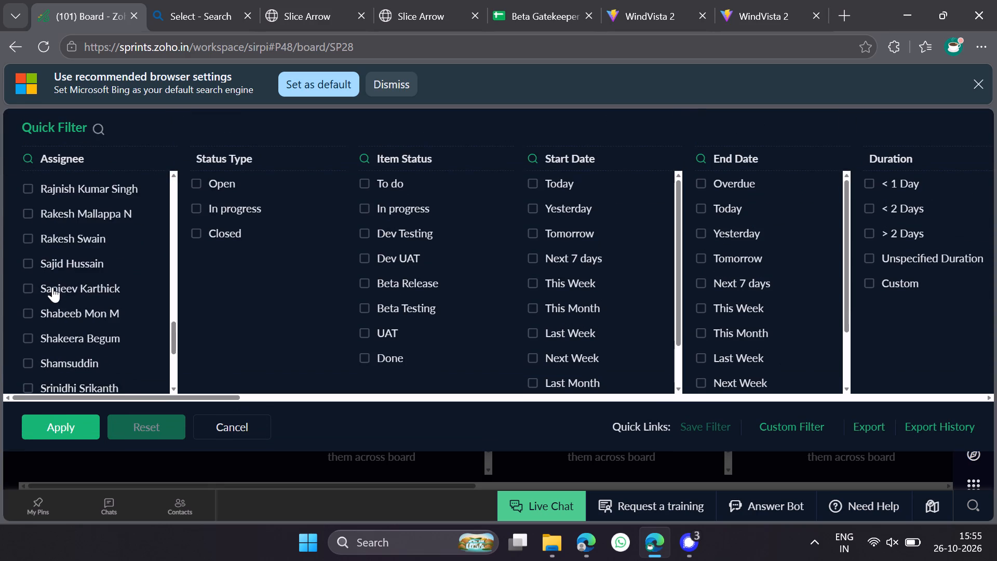
scroll(52, 287, "down", 4)
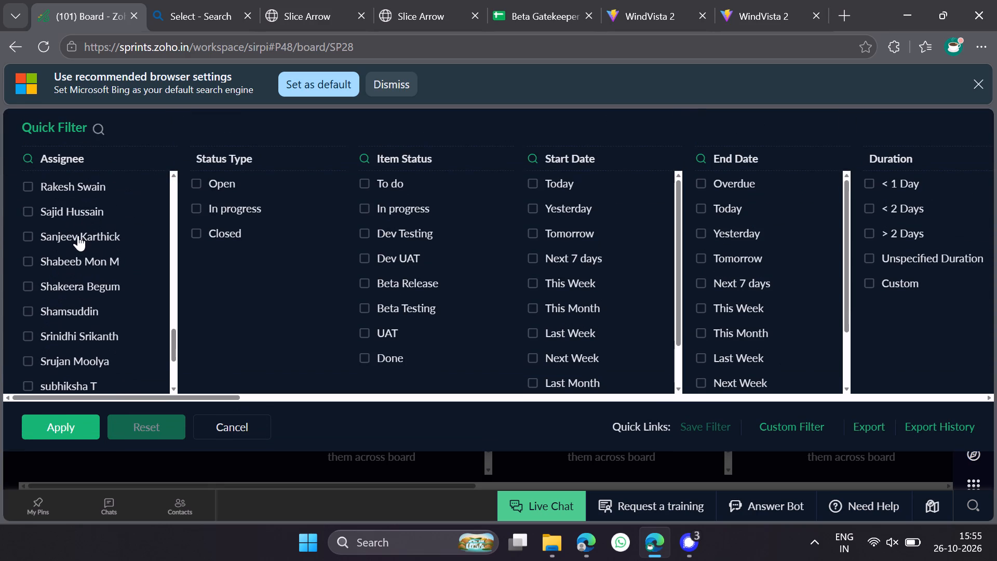
left_click(78, 235)
left_click(51, 424)
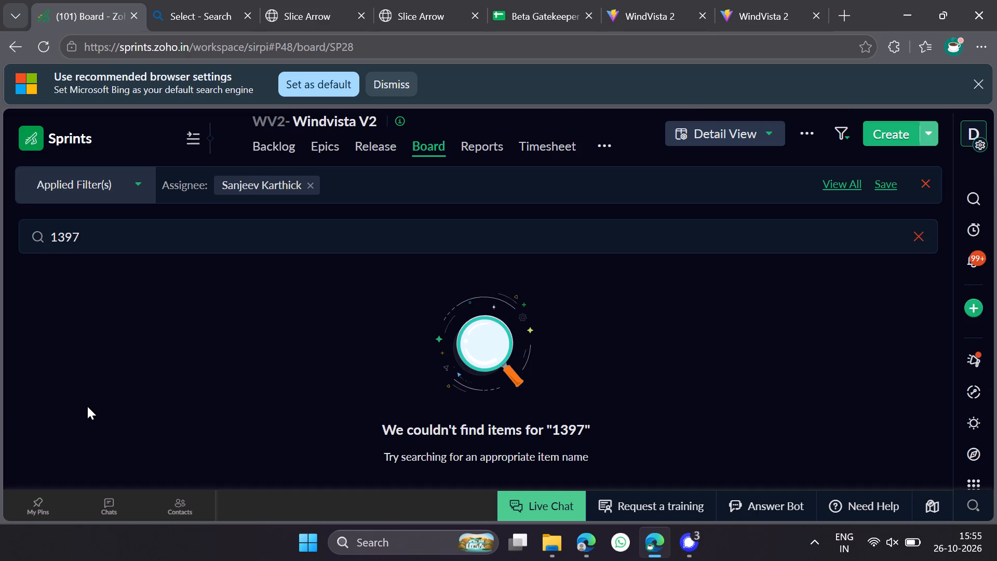
left_click(918, 236)
Open the "Testing Team Bug - Failed to get analysis data" item from the To do column.
scroll(97, 342, "down", 1)
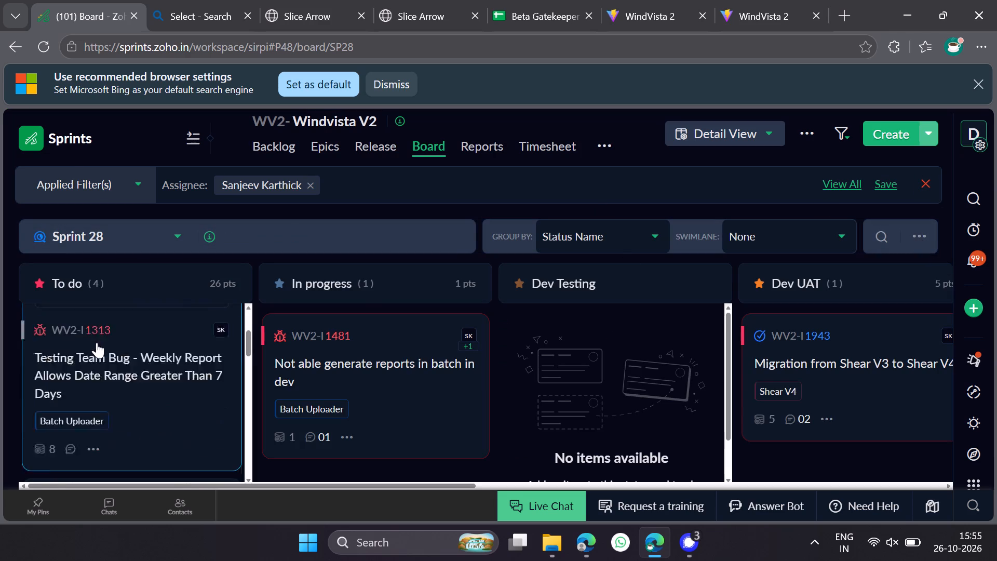
scroll(97, 342, "down", 13)
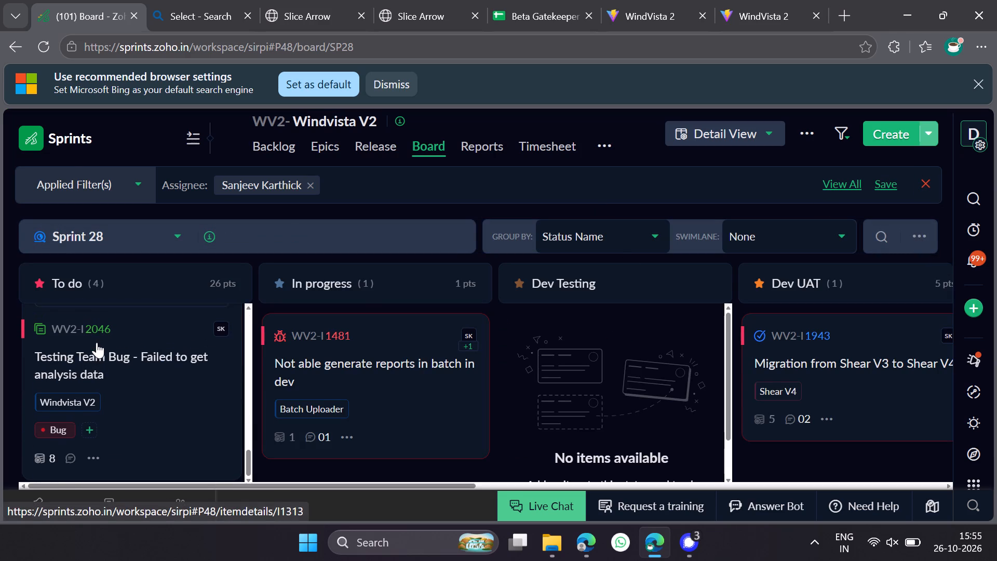
scroll(97, 342, "down", 5)
left_click(92, 372)
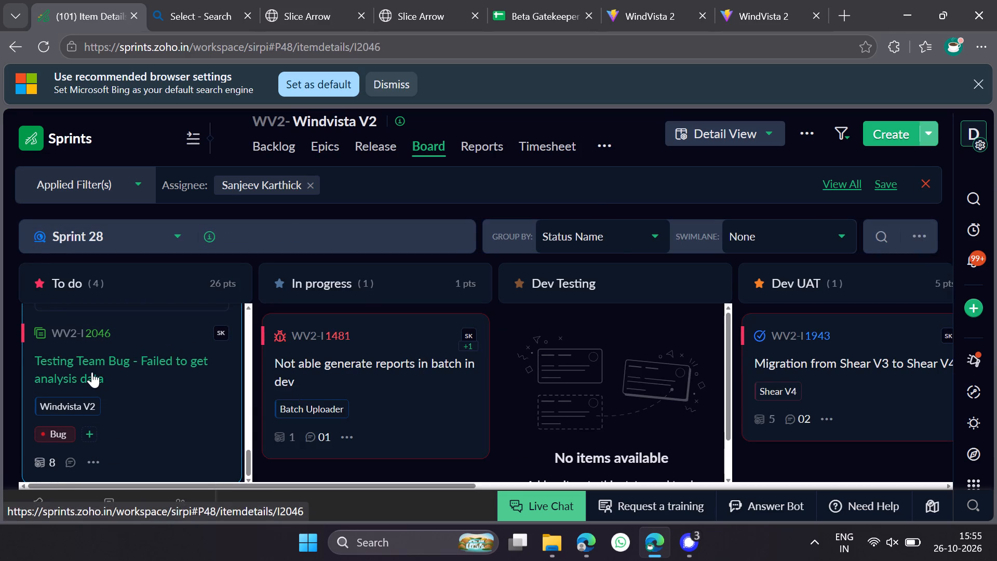
Copy the web address of the opened item's details page.
left_click(254, 44)
right_click(254, 44)
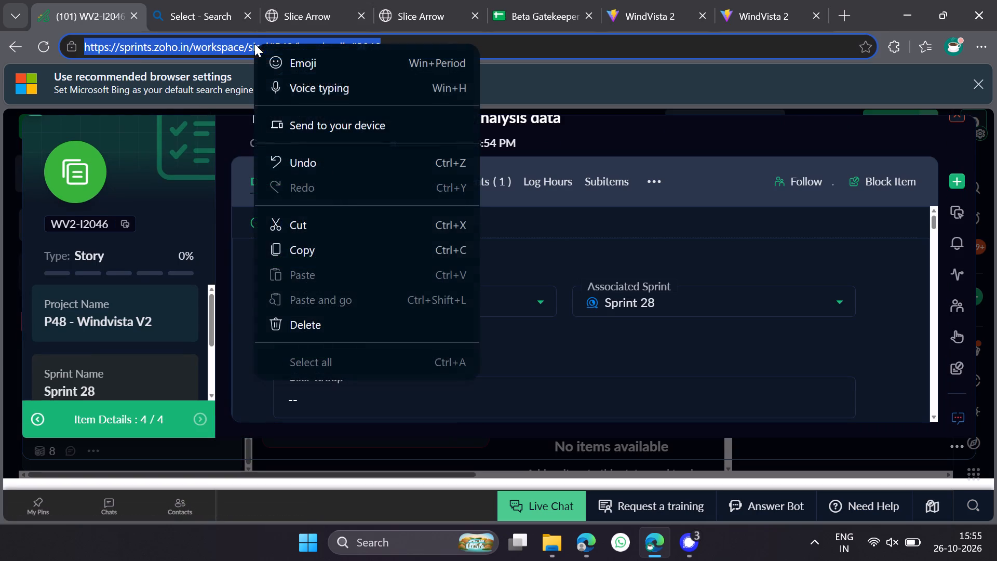
left_click(303, 250)
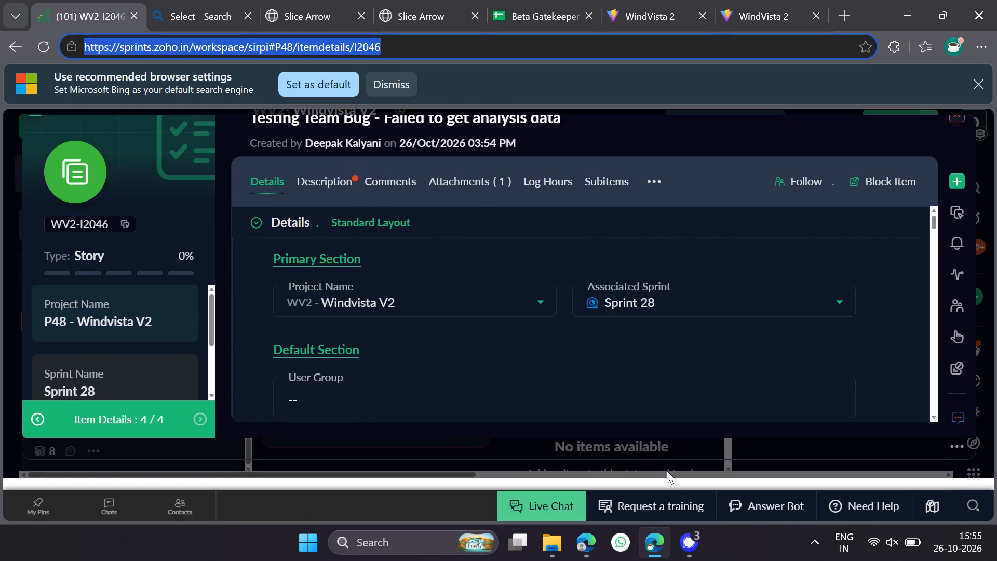
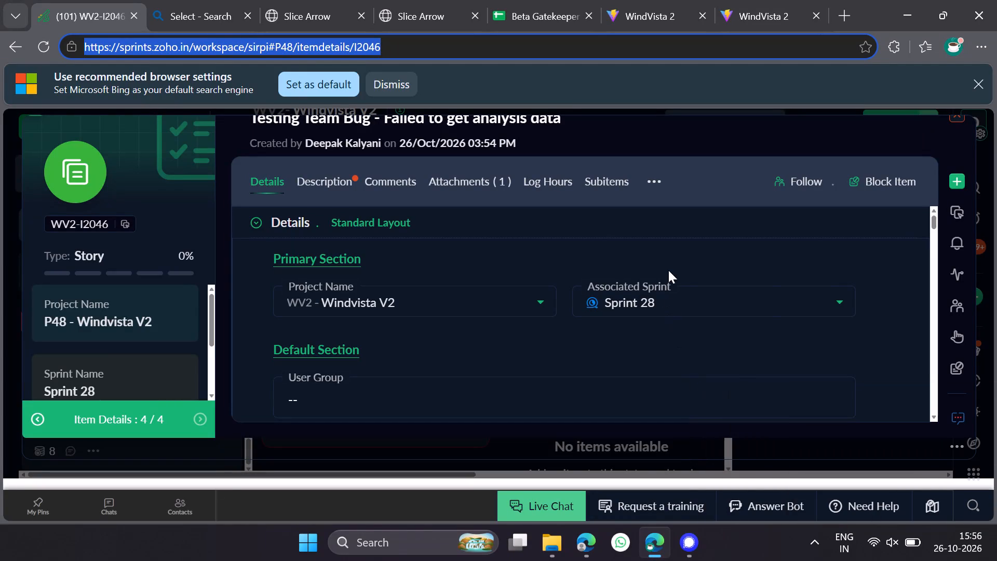
Close the details of the "Testing Team Bug - Failed to get analysis data" item to return to the Sprint 28 board.
scroll(618, 244, "up", 1)
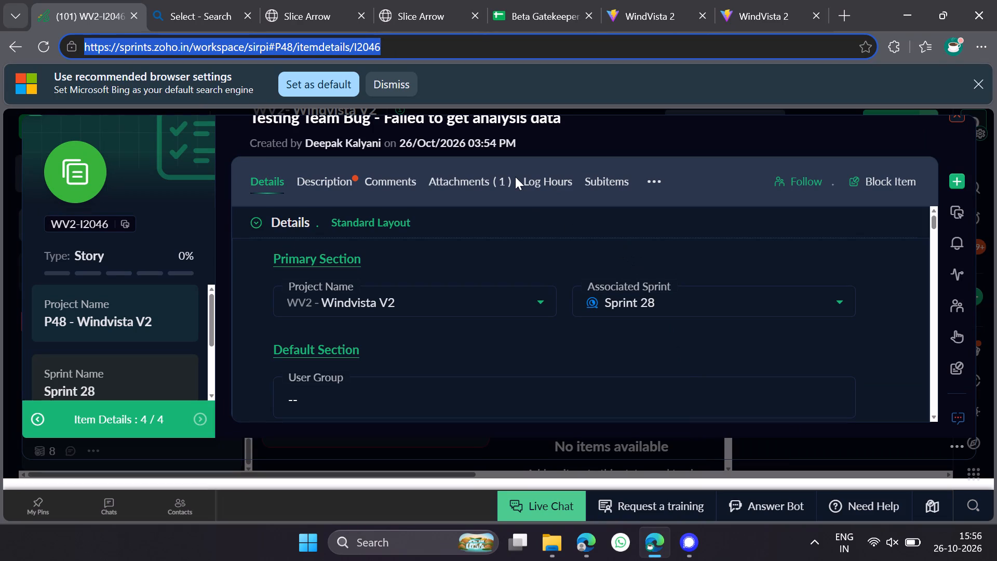
scroll(515, 177, "up", 3)
key("Escape")
key("Escape")
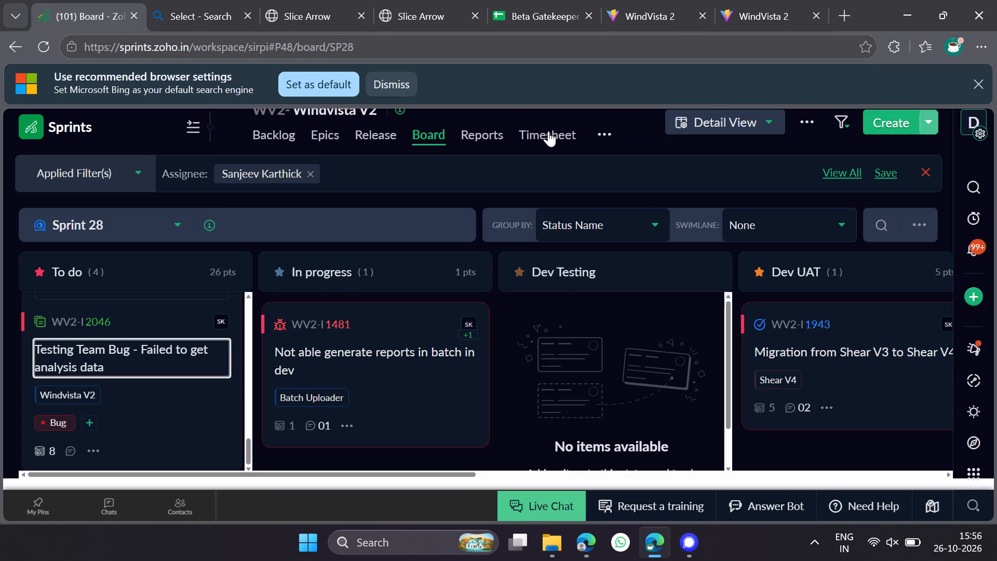
Switch to WindVista 2 and open Consistency Check Project from the projects list, dismissing the recommended browser settings banner.
left_click(545, 0)
left_click(643, 0)
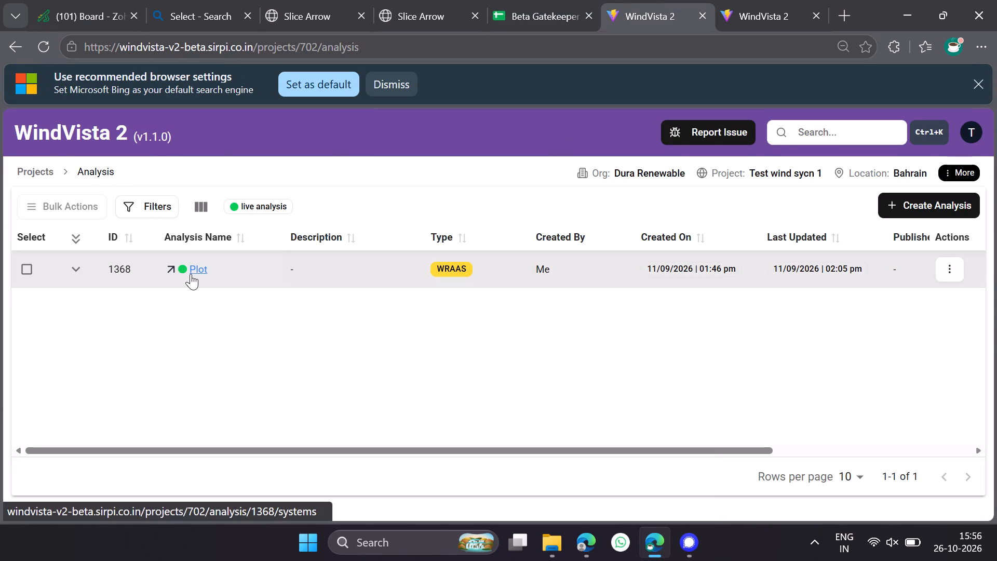
left_click(35, 172)
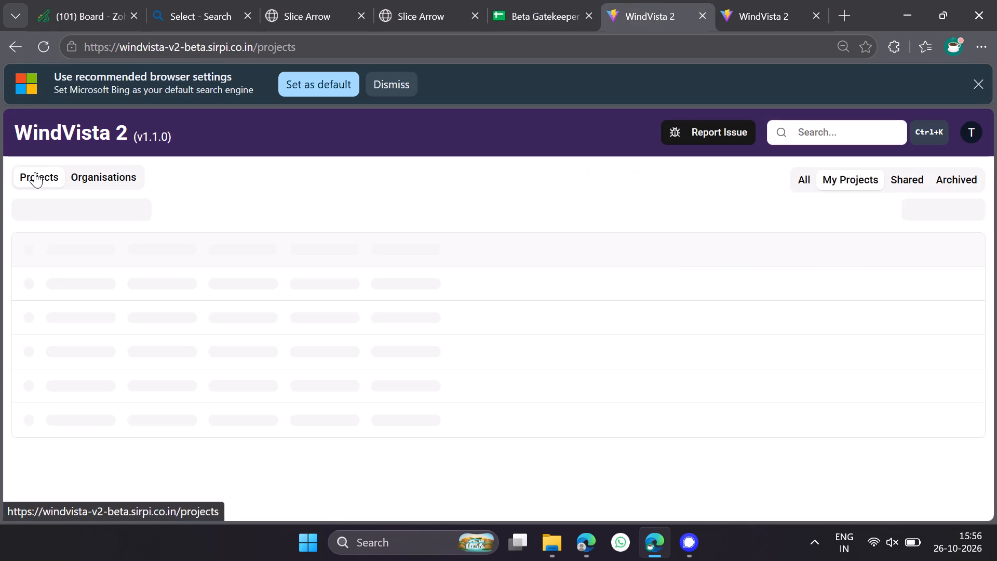
left_click(391, 89)
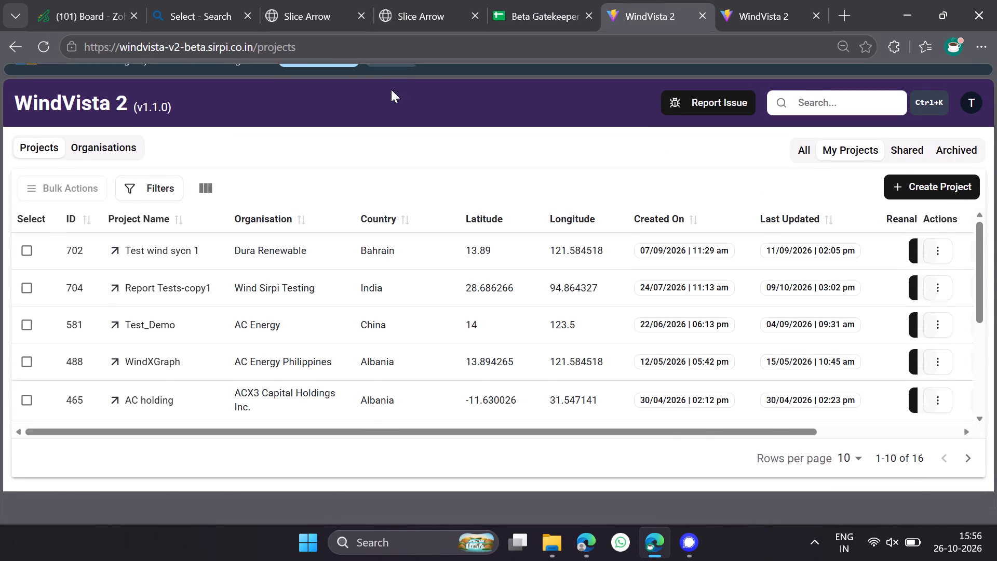
scroll(315, 325, "down", 4)
left_click(151, 397)
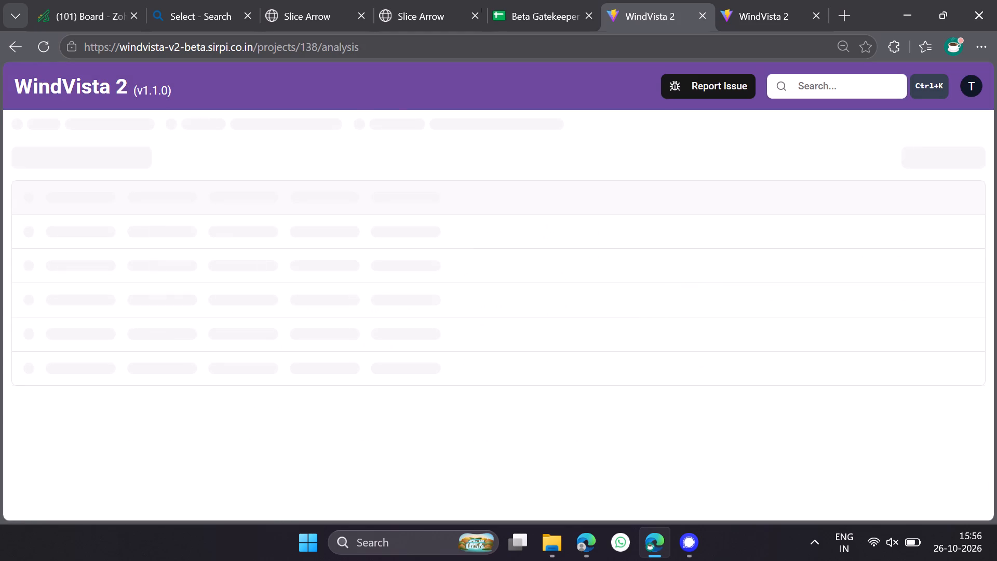
Close the duplicate WindVista 2 page with the developer tools and one of the two Slice Arrow pages.
left_click(745, 0)
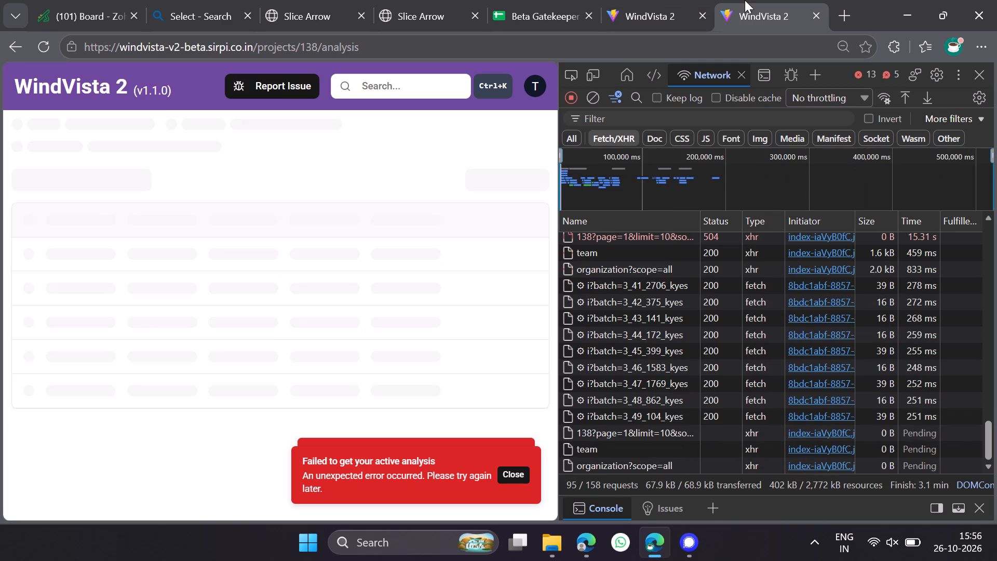
left_click(814, 15)
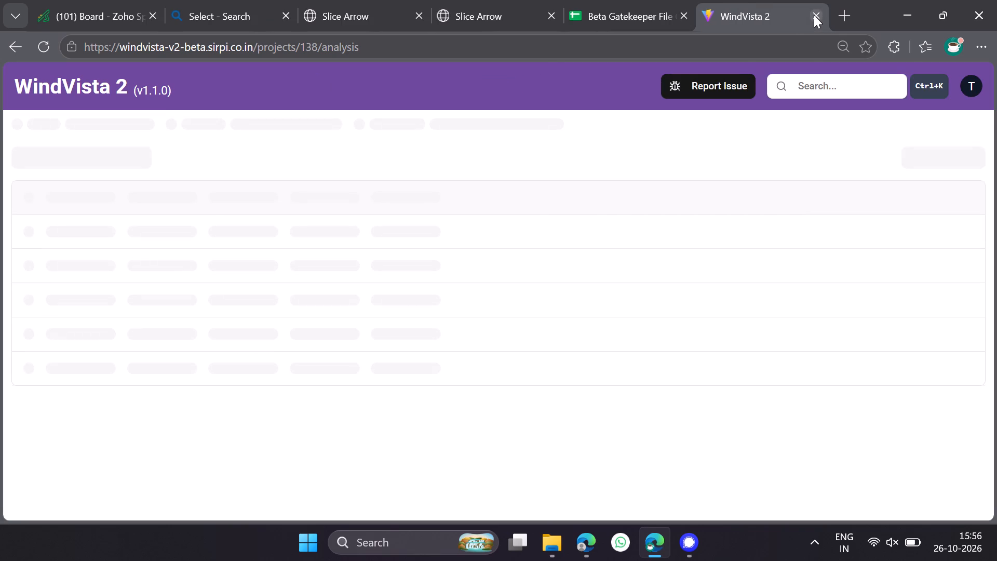
left_click(642, 0)
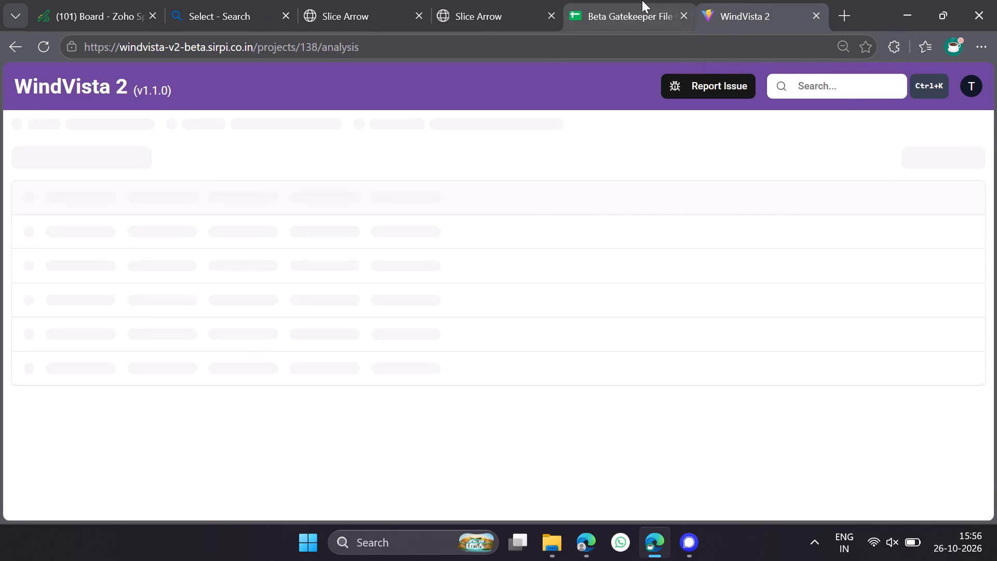
left_click(533, 0)
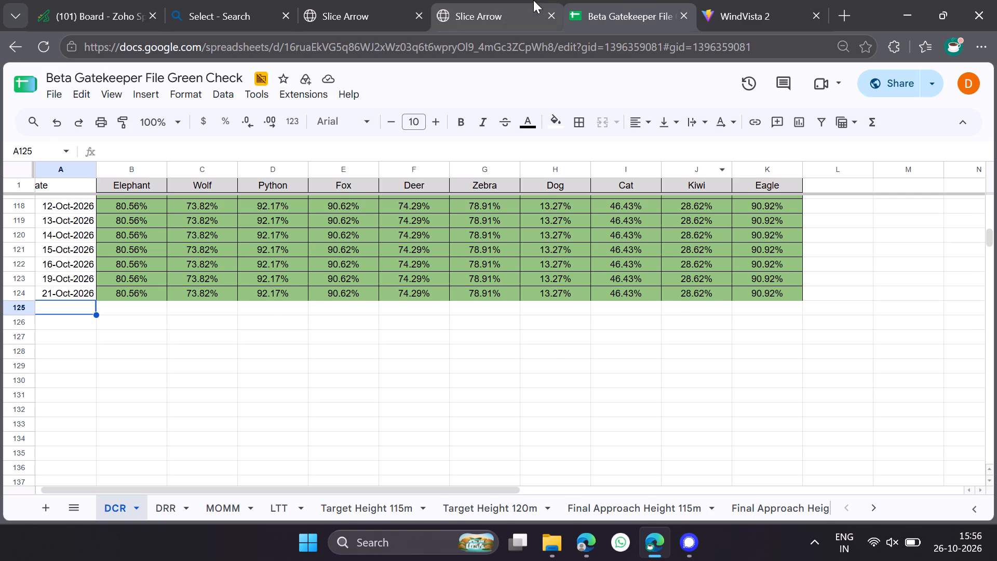
left_click(551, 19)
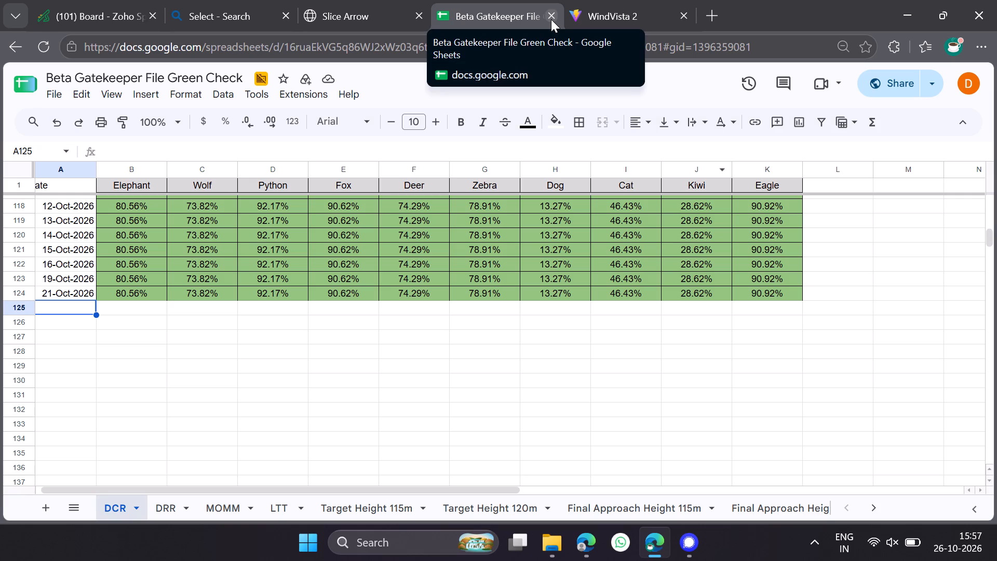
Switch to the remaining WindVista 2 page and show the signed-in account's details.
left_click(675, 0)
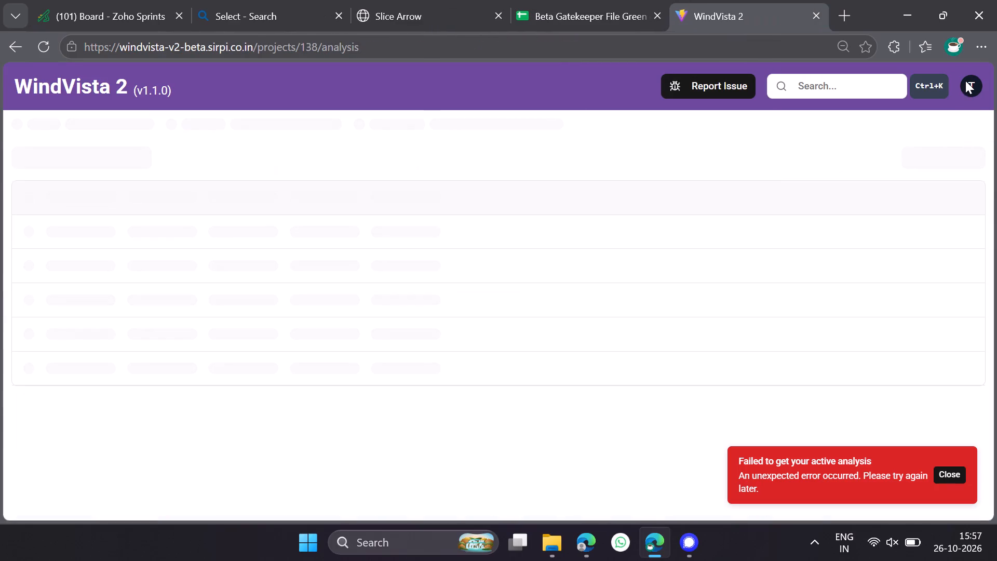
left_click(965, 81)
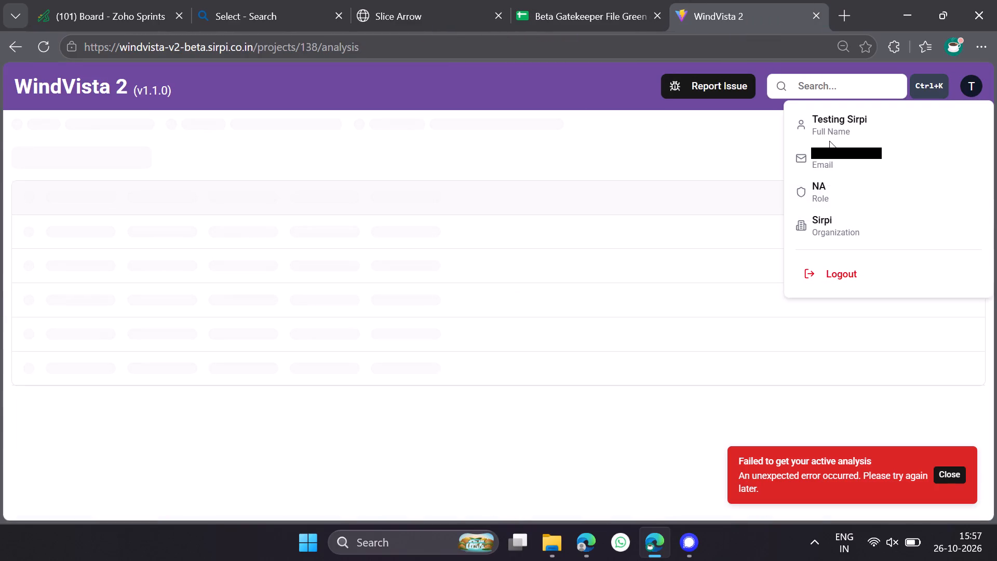
Return to the WindVista 2 projects list and browse to the older projects around Consistency Check Project.
left_click(0, 50)
scroll(176, 355, "down", 3)
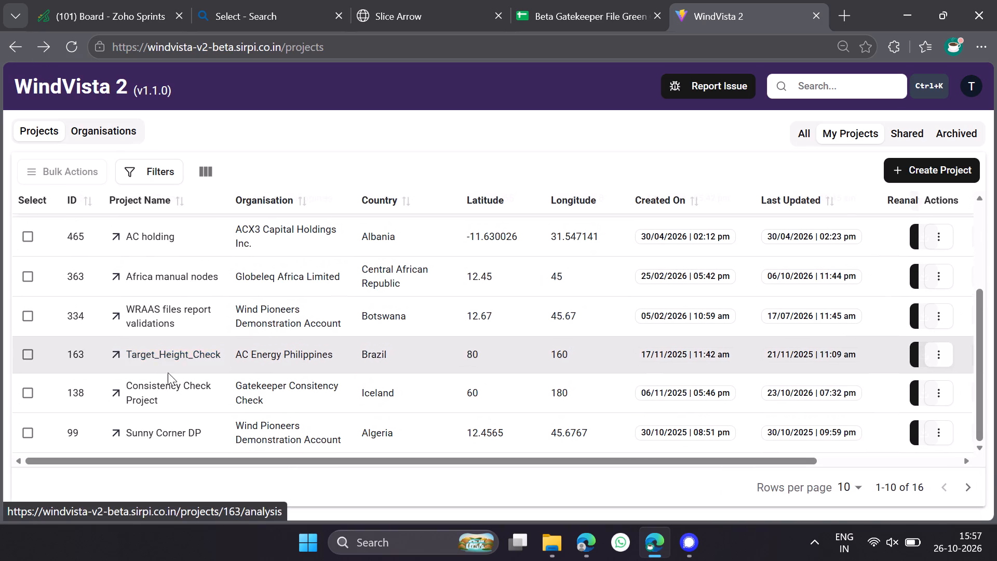
Open the analysis page of Consistency Check Project from the projects list.
left_click(159, 385)
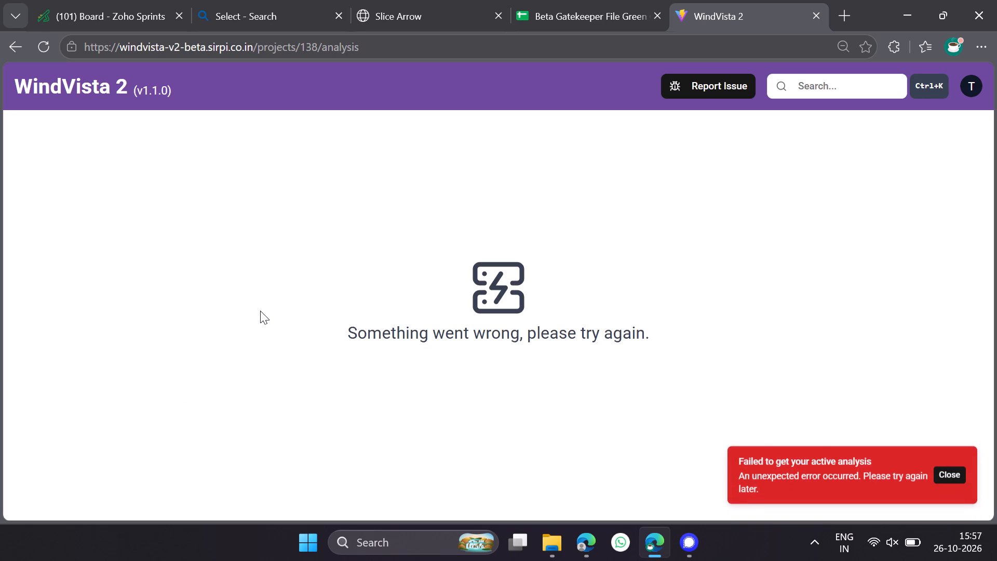
Show the network requests in the developer tools and reload the project 138 analysis page to record its requests.
right_click(534, 171)
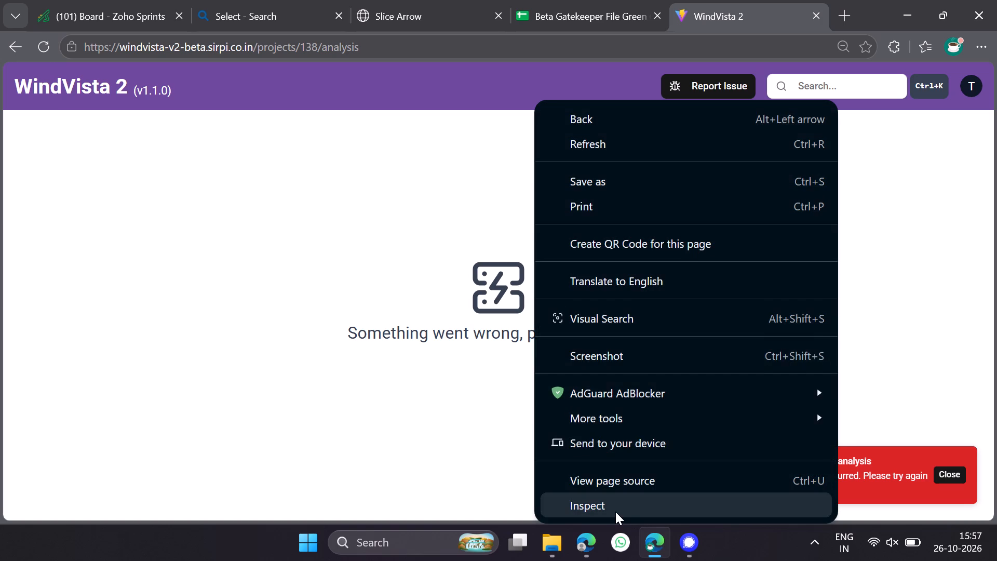
left_click(615, 512)
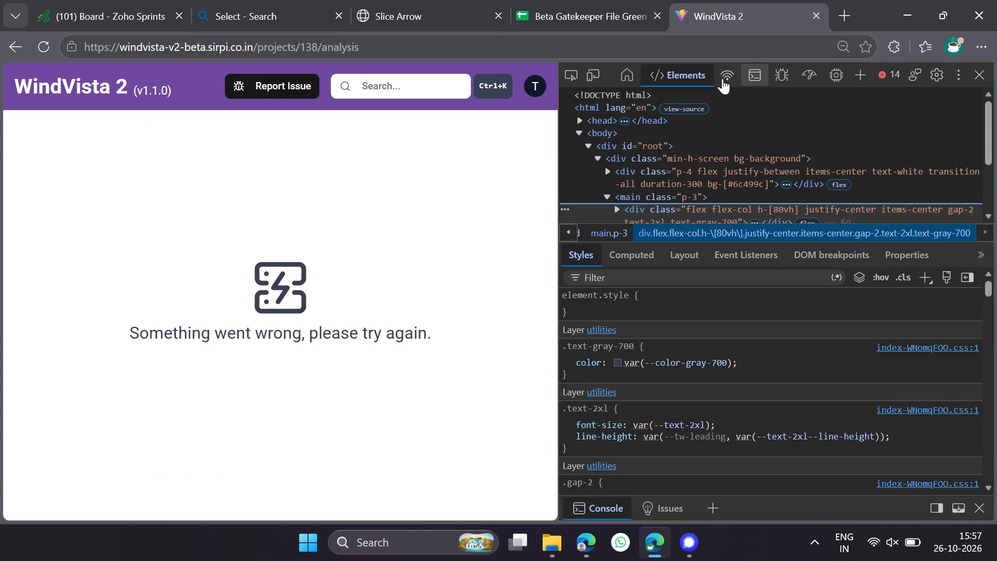
left_click(722, 78)
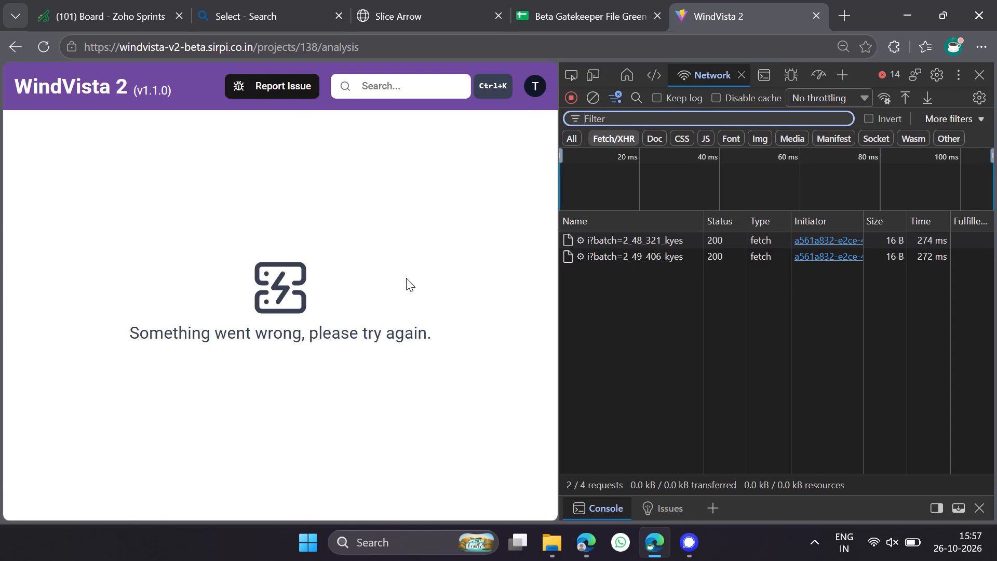
left_click(44, 59)
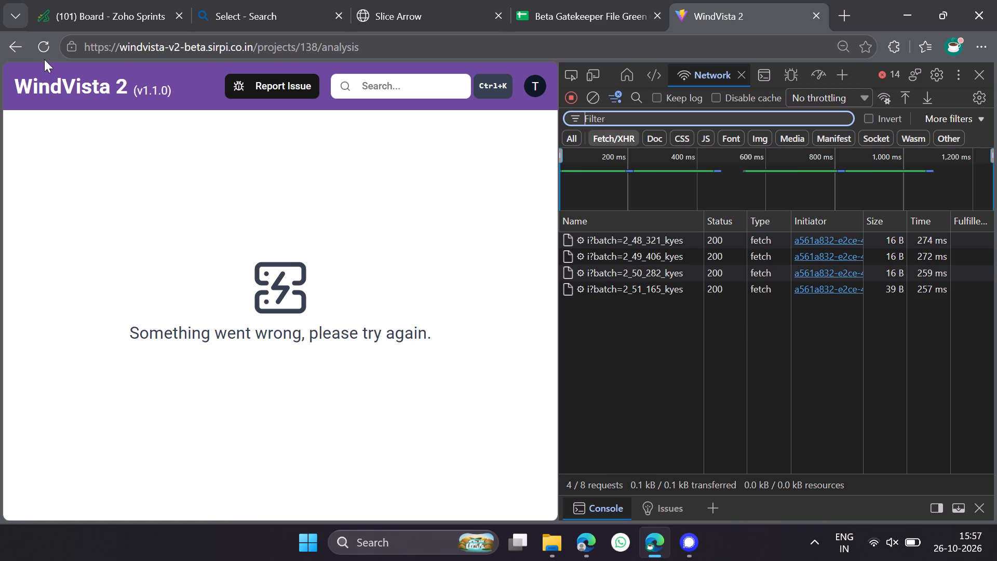
left_click(44, 55)
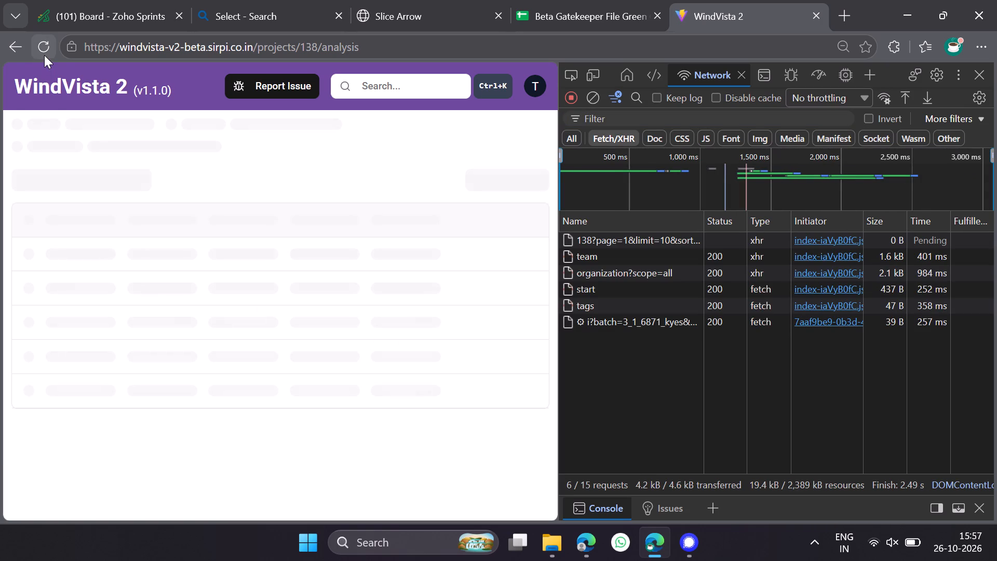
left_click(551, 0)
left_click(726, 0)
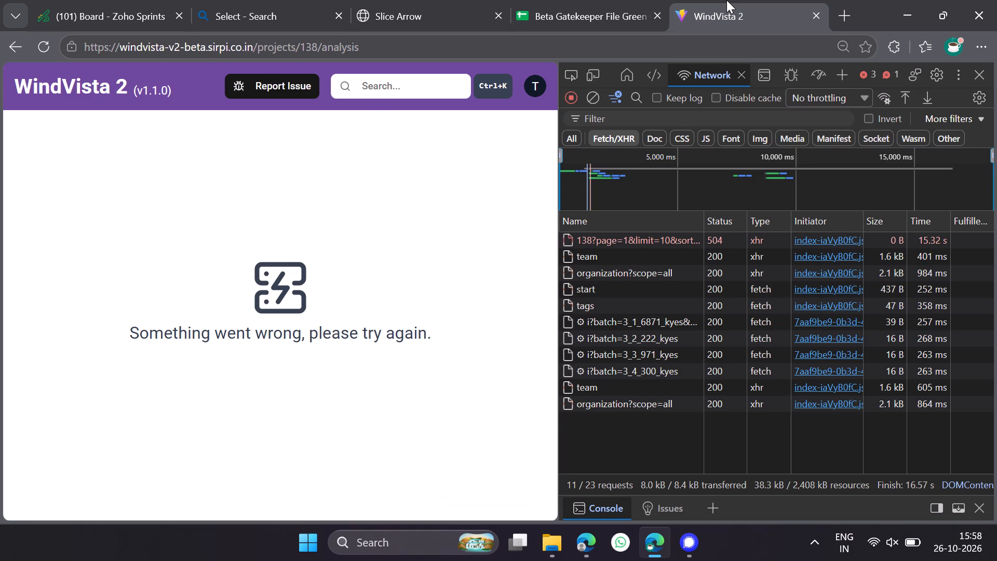
Return to the projects list and reopen Consistency Check Project while network requests are being recorded.
left_click(0, 50)
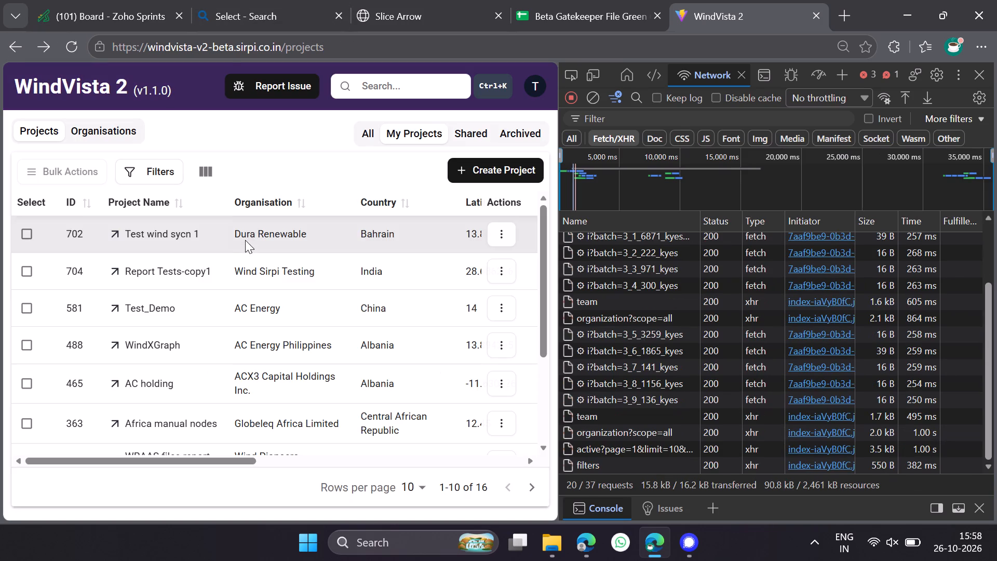
scroll(191, 291, "down", 9)
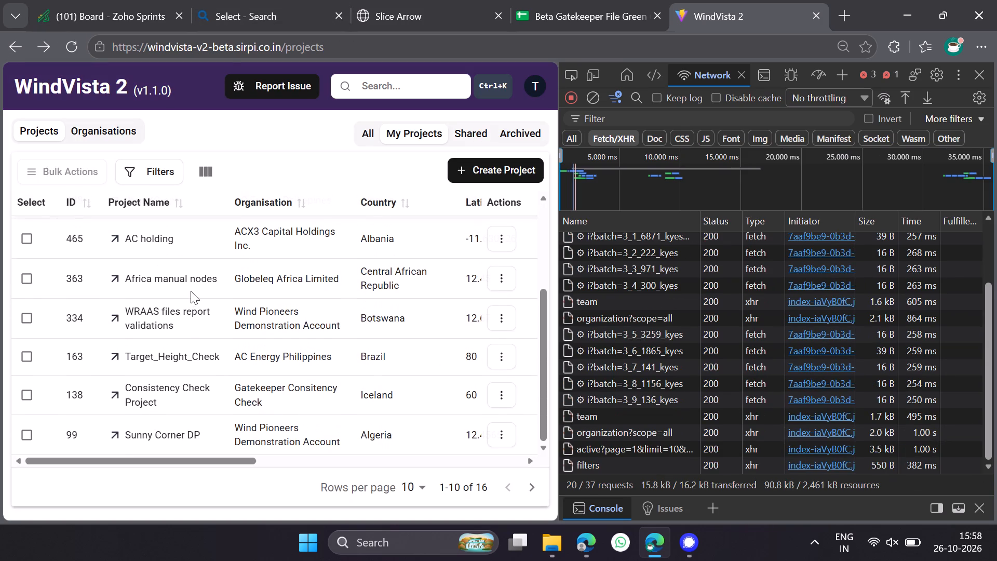
left_click(154, 388)
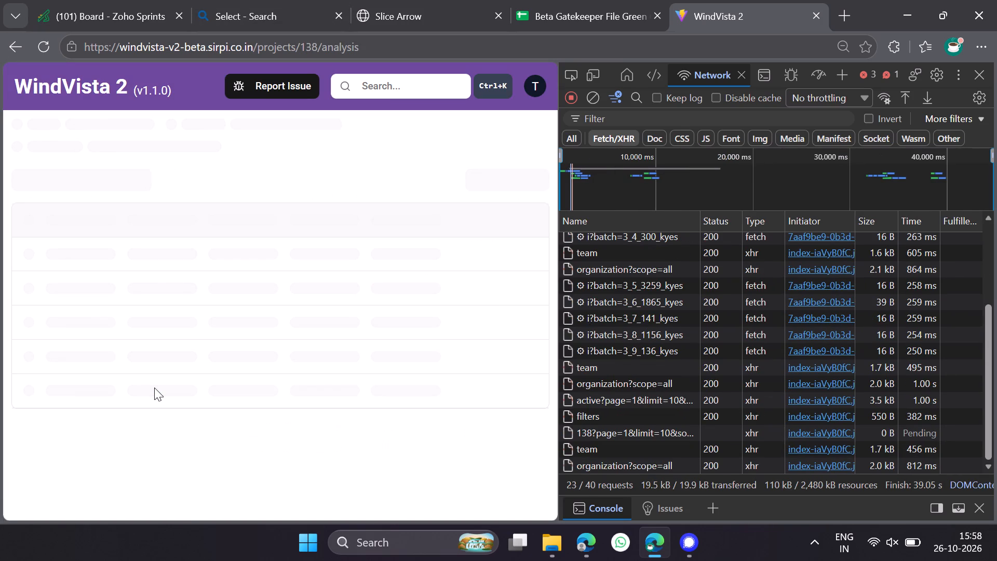
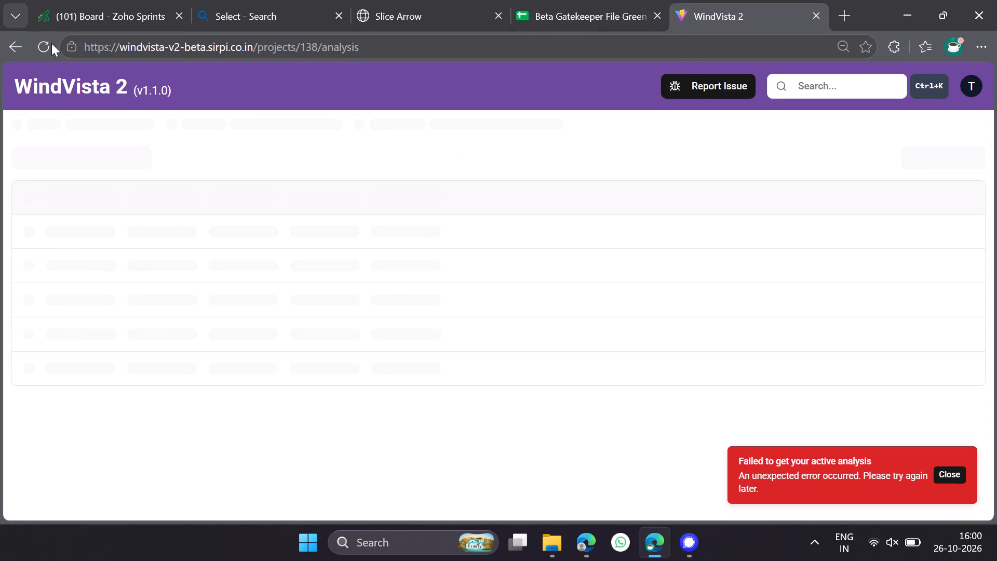
Reload Consistency Check Project's analysis page in WindVista 2, bypassing the cached version.
key("ctrl+shift+r")
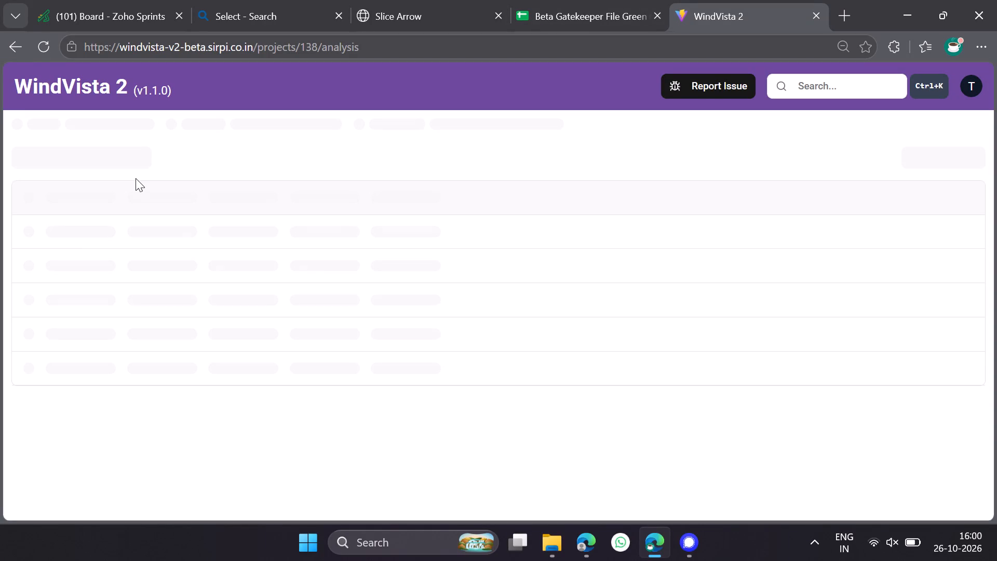
Close the leftover Bing search results page for "Select".
left_click(579, 0)
left_click(266, 0)
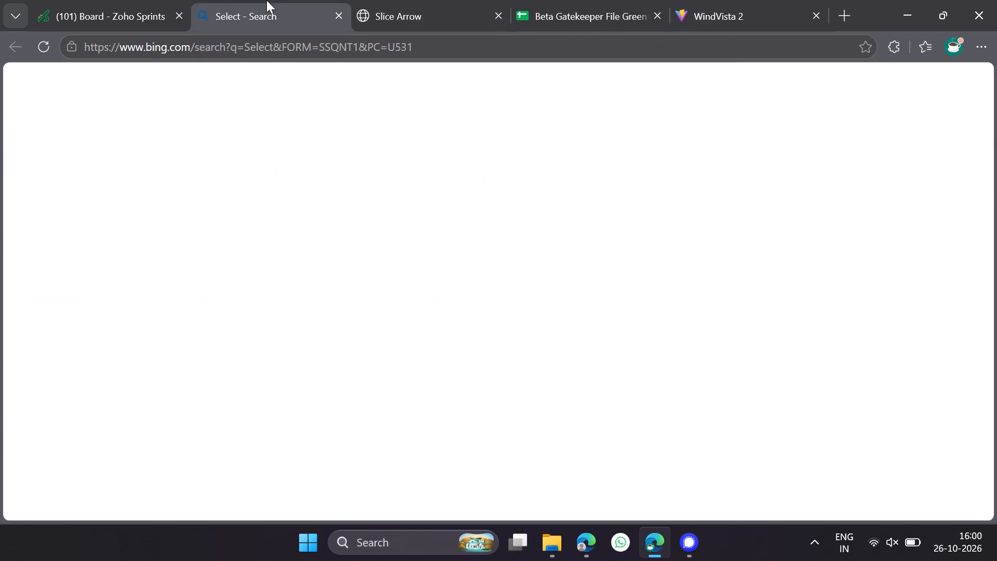
left_click(339, 16)
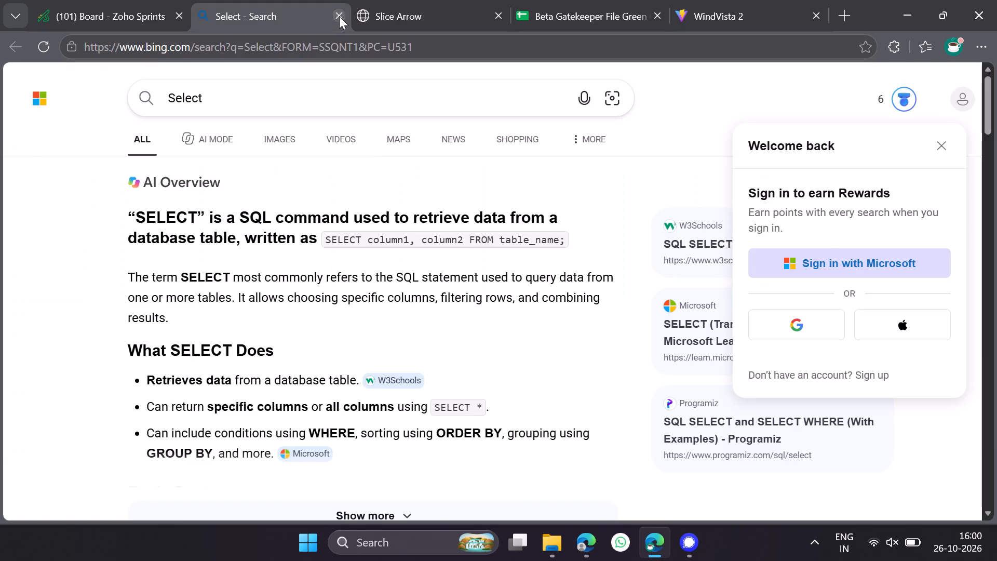
Switch back to WindVista 2, return to the projects list and reopen Consistency Check Project's analysis page.
left_click(407, 0)
left_click(601, 0)
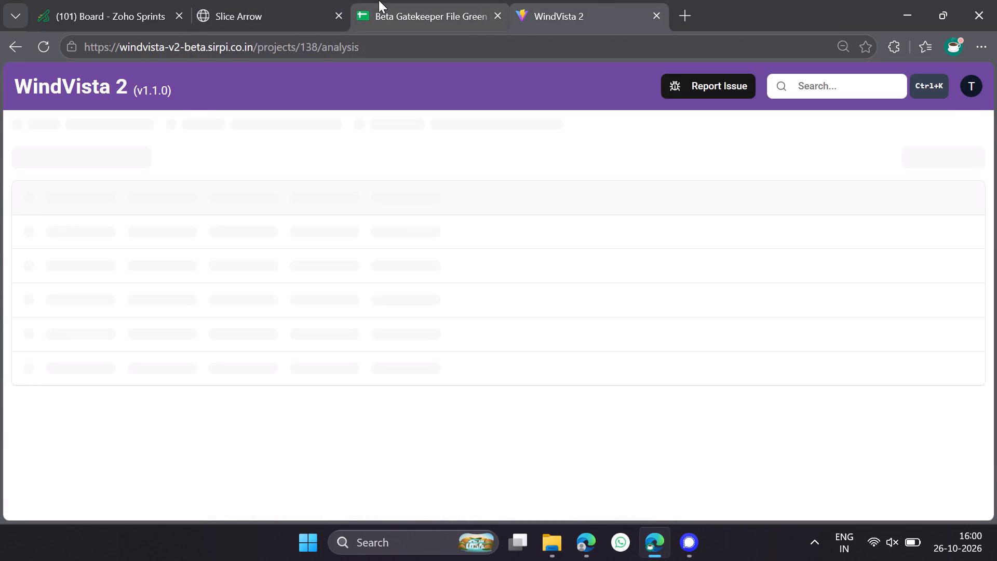
left_click(379, 0)
left_click(584, 0)
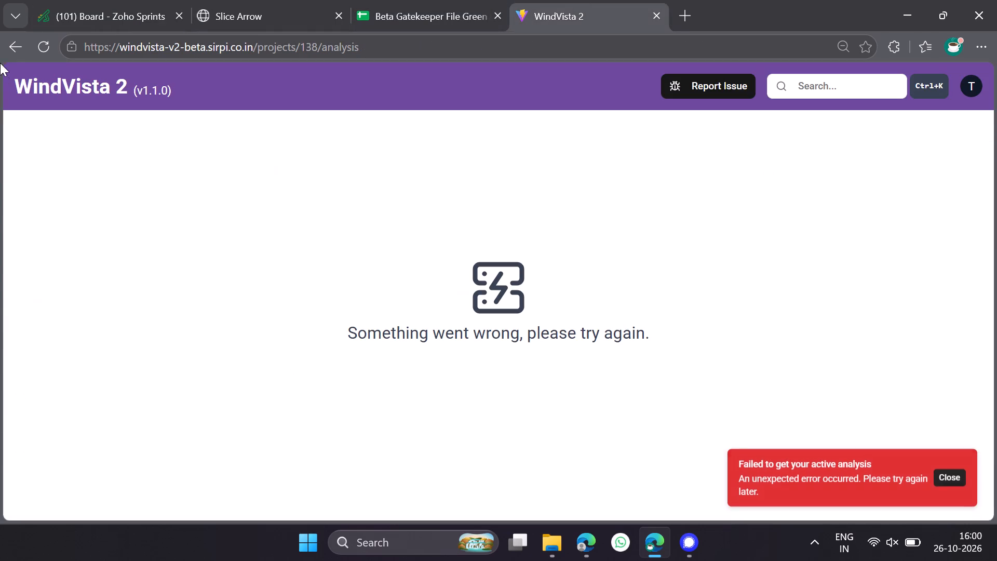
left_click(5, 46)
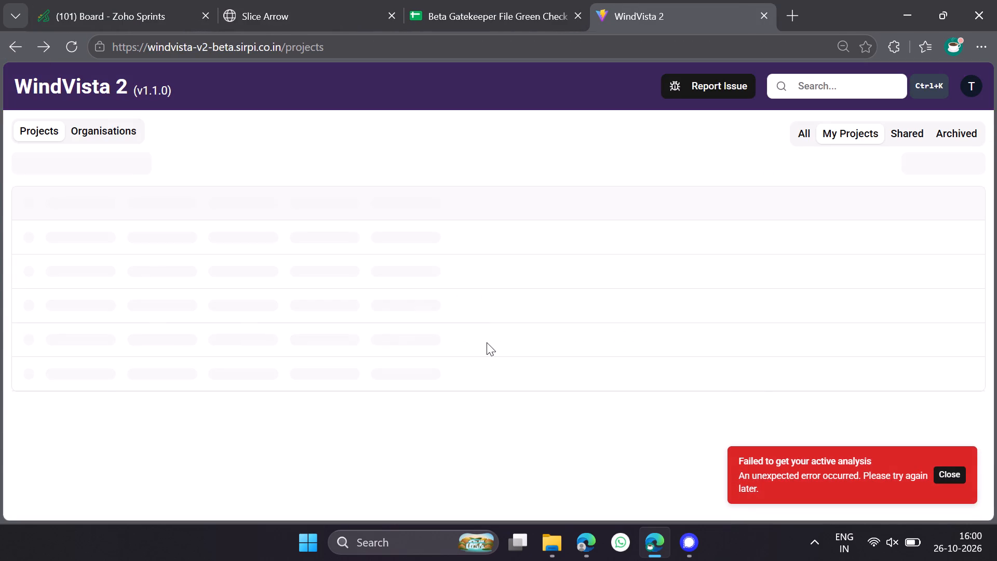
scroll(157, 386, "down", 6)
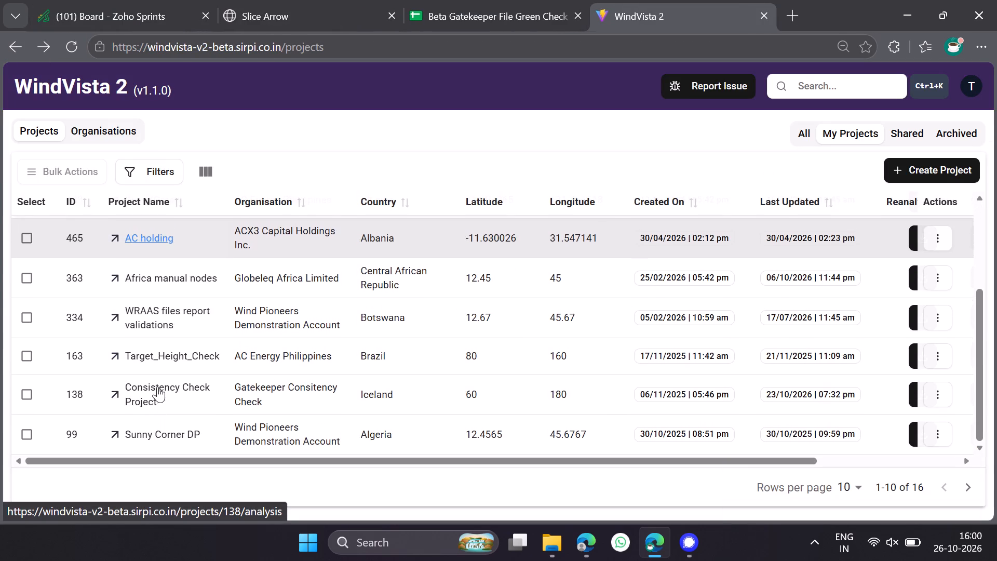
left_click(157, 386)
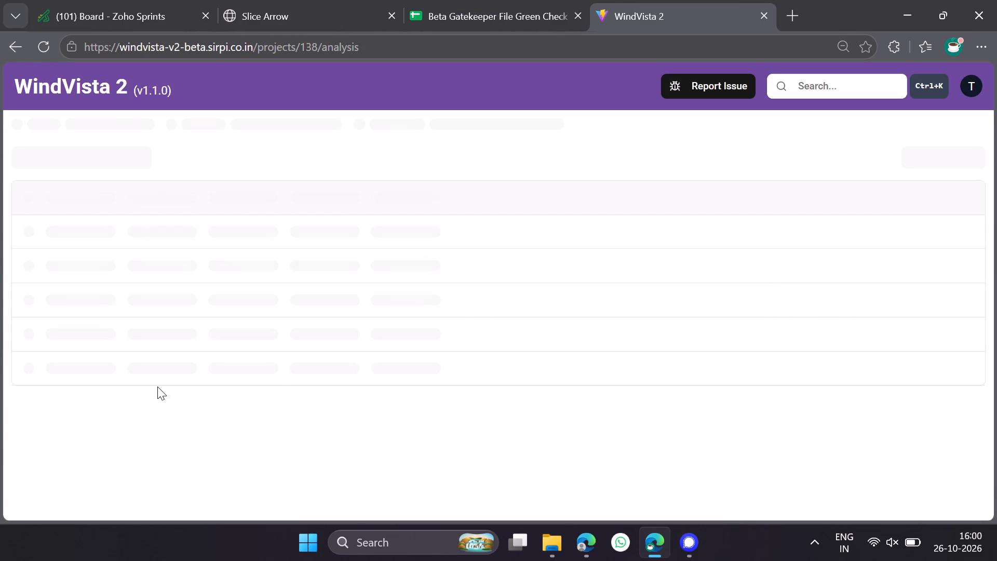
Switch to the Zoho Sprints board, remove the assignee filter from Sprint 28 and browse the Dev Testing items.
left_click(280, 0)
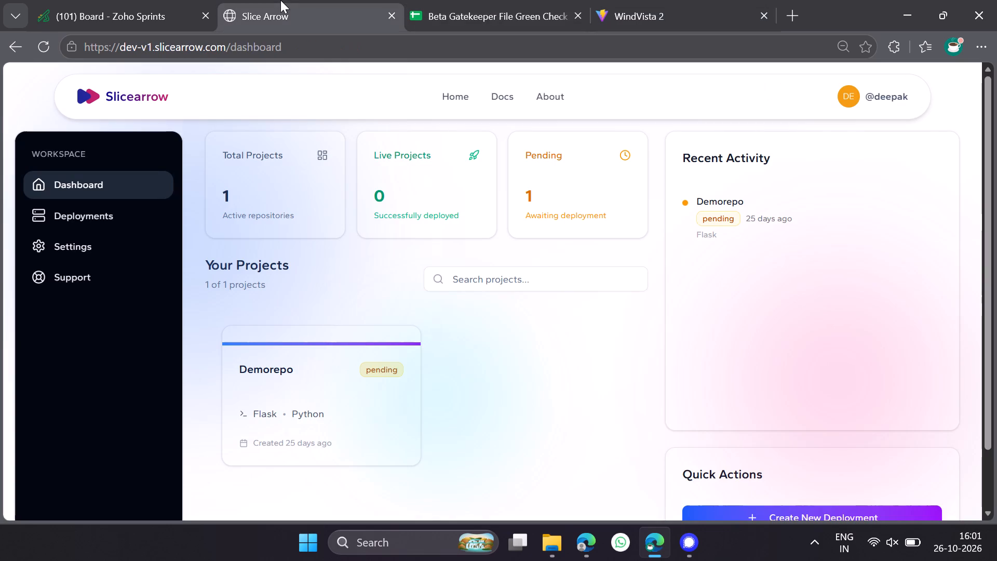
left_click(193, 0)
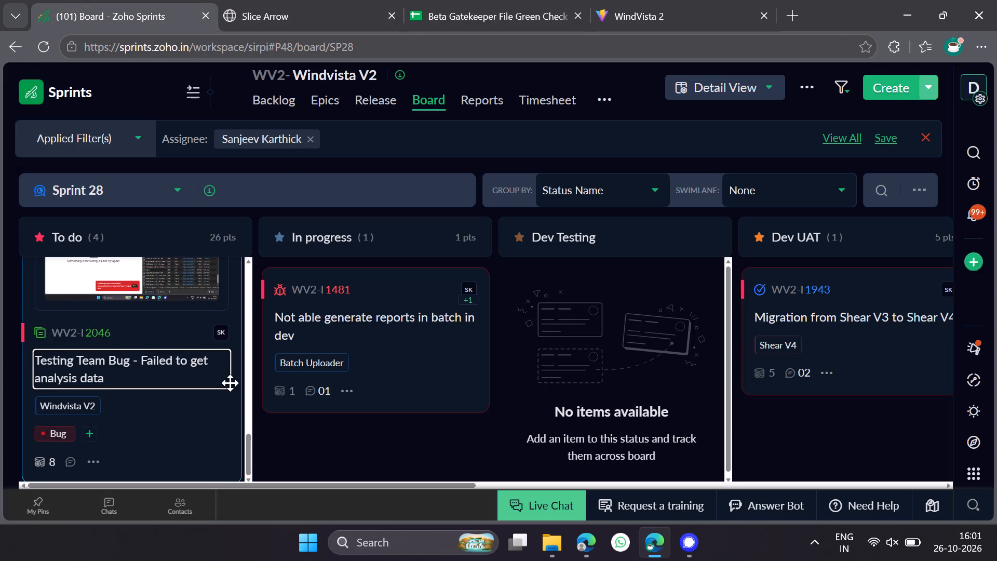
scroll(230, 383, "up", 6)
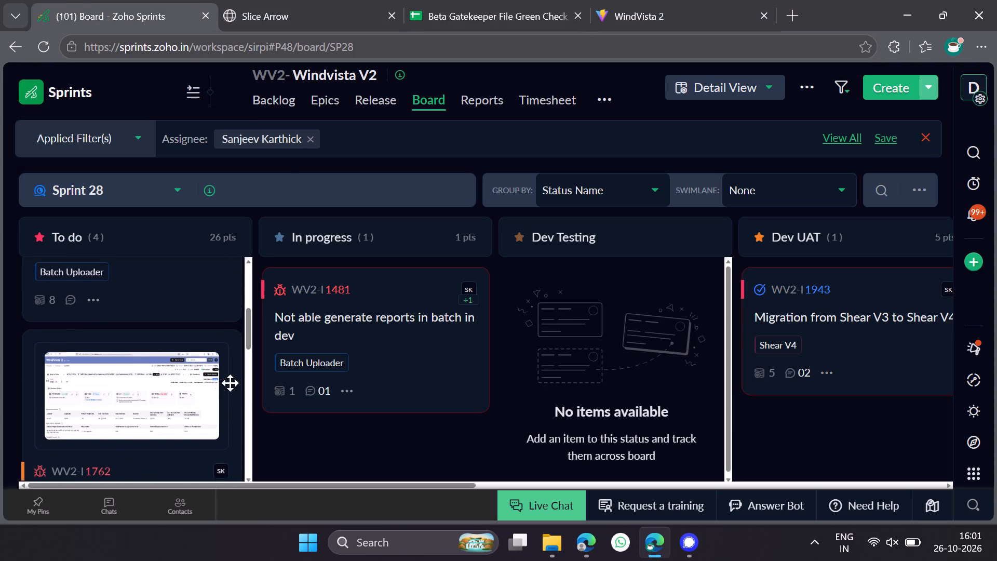
scroll(230, 383, "up", 2)
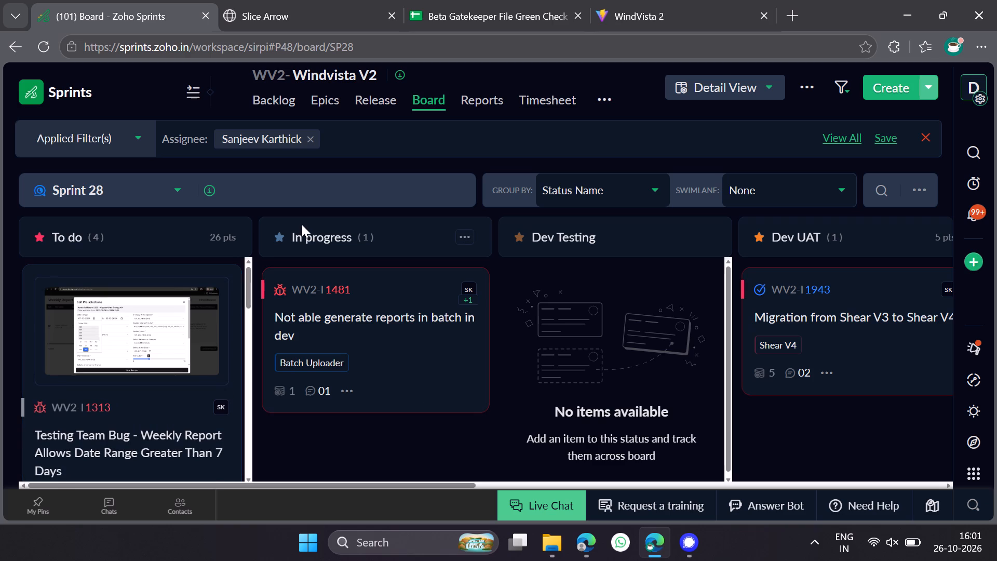
left_click(935, 137)
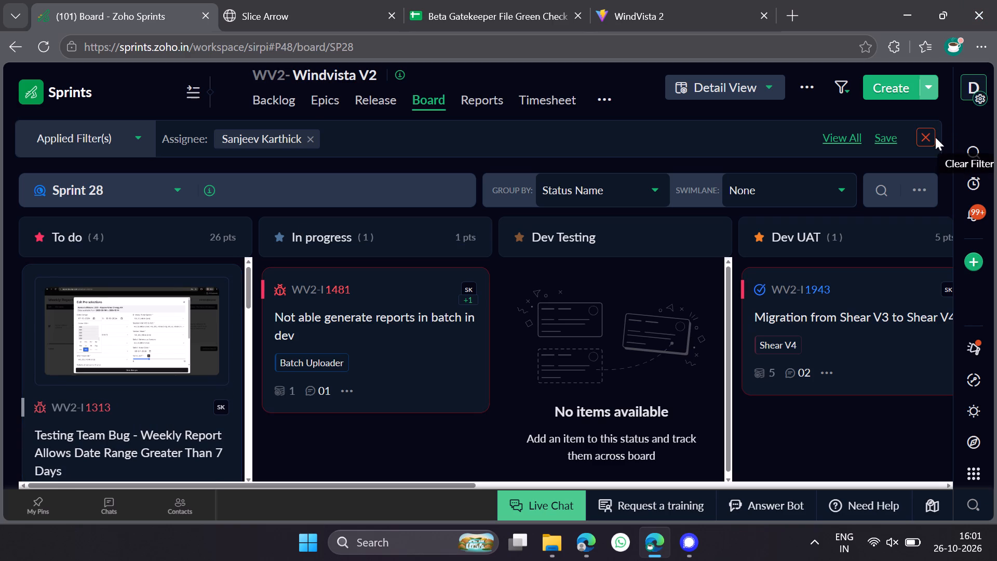
left_click(309, 138)
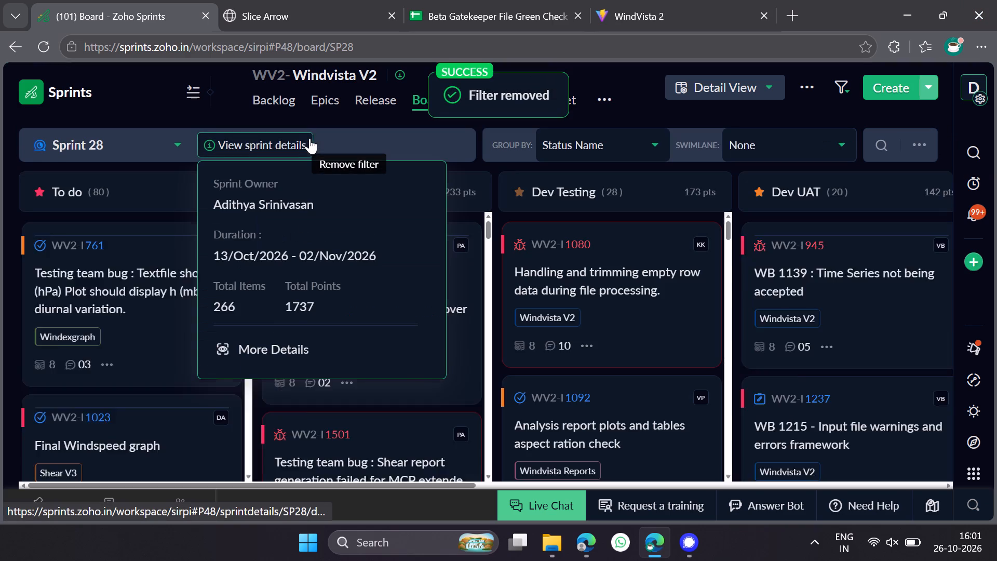
scroll(529, 509, "down", 9)
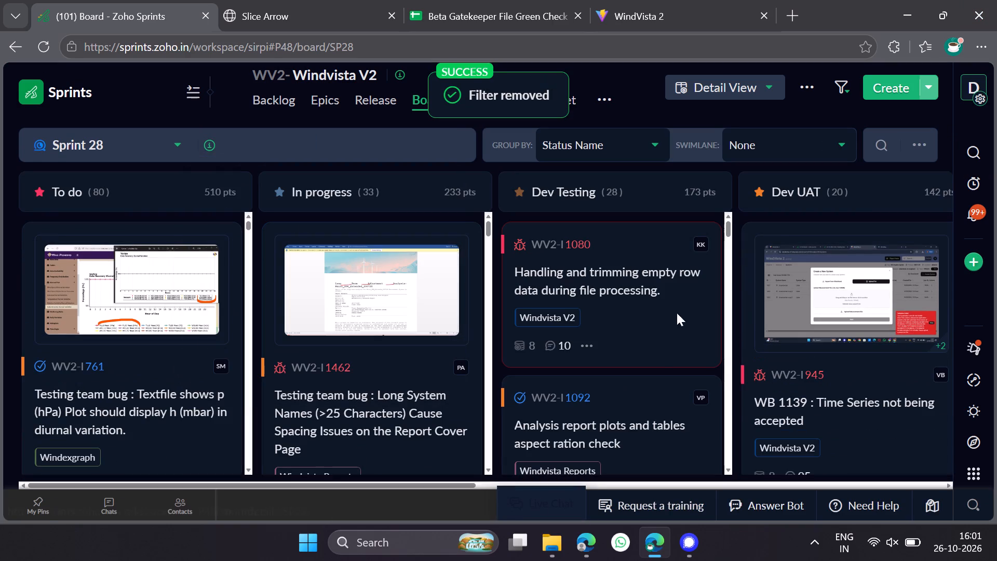
scroll(689, 296, "down", 7)
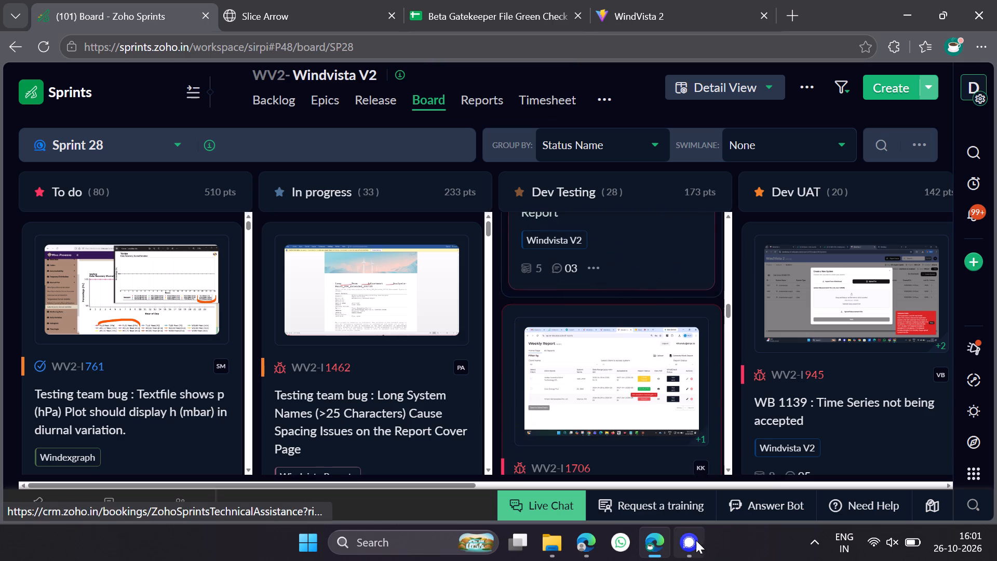
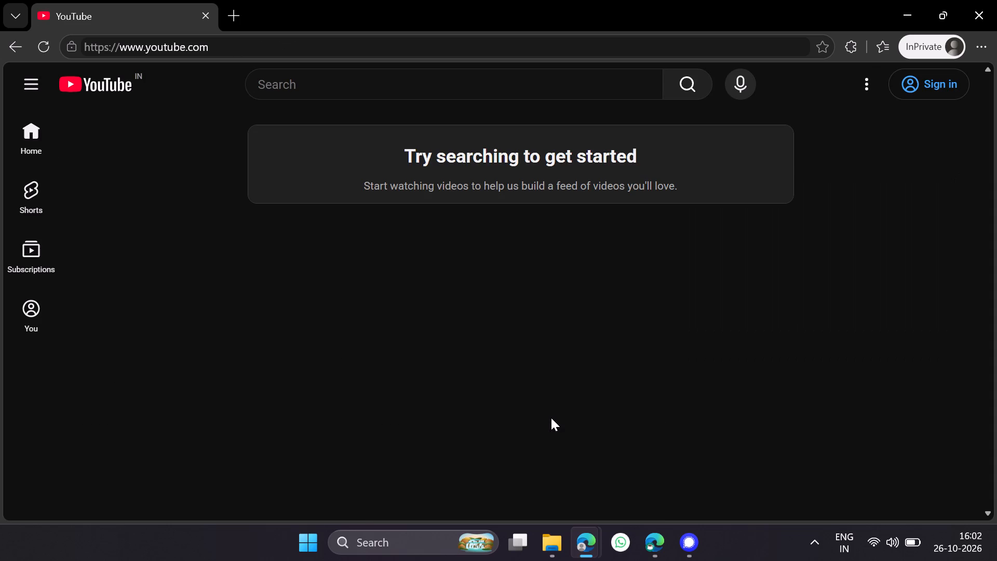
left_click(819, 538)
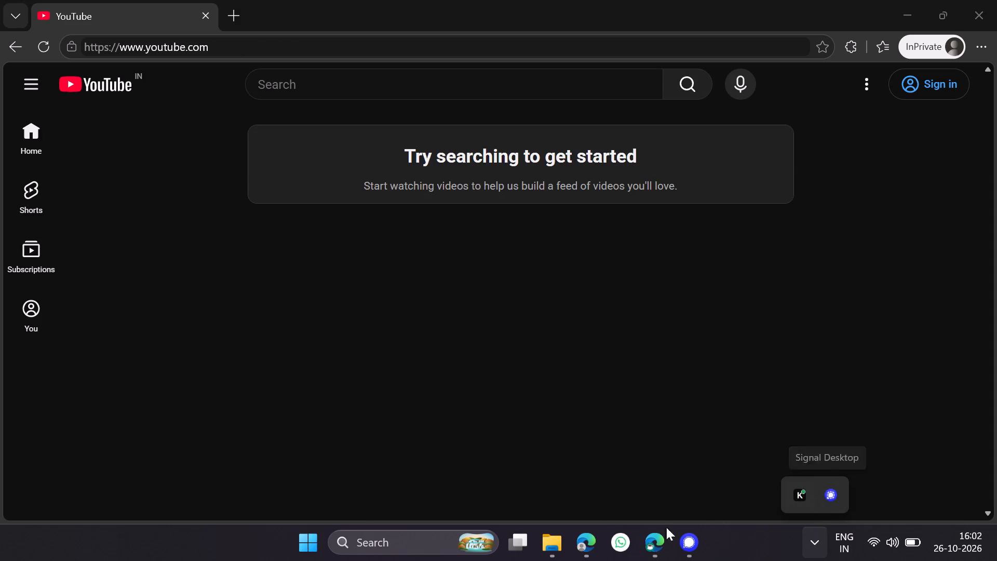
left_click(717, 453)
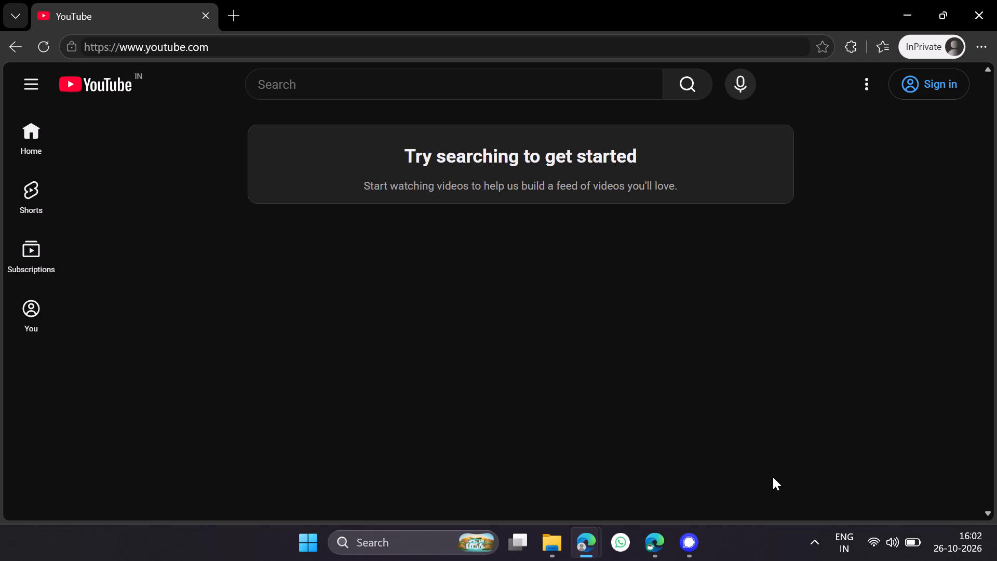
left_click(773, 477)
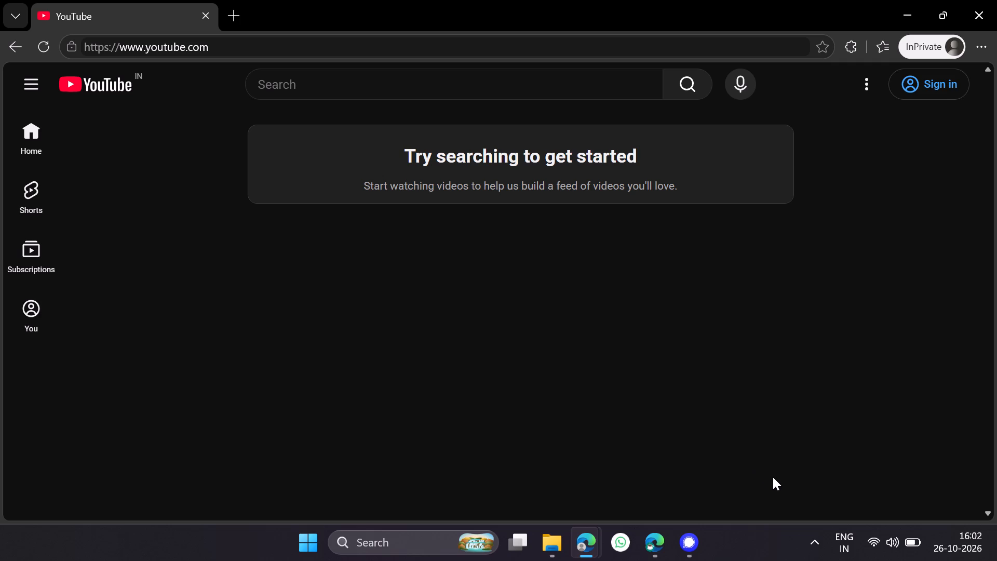